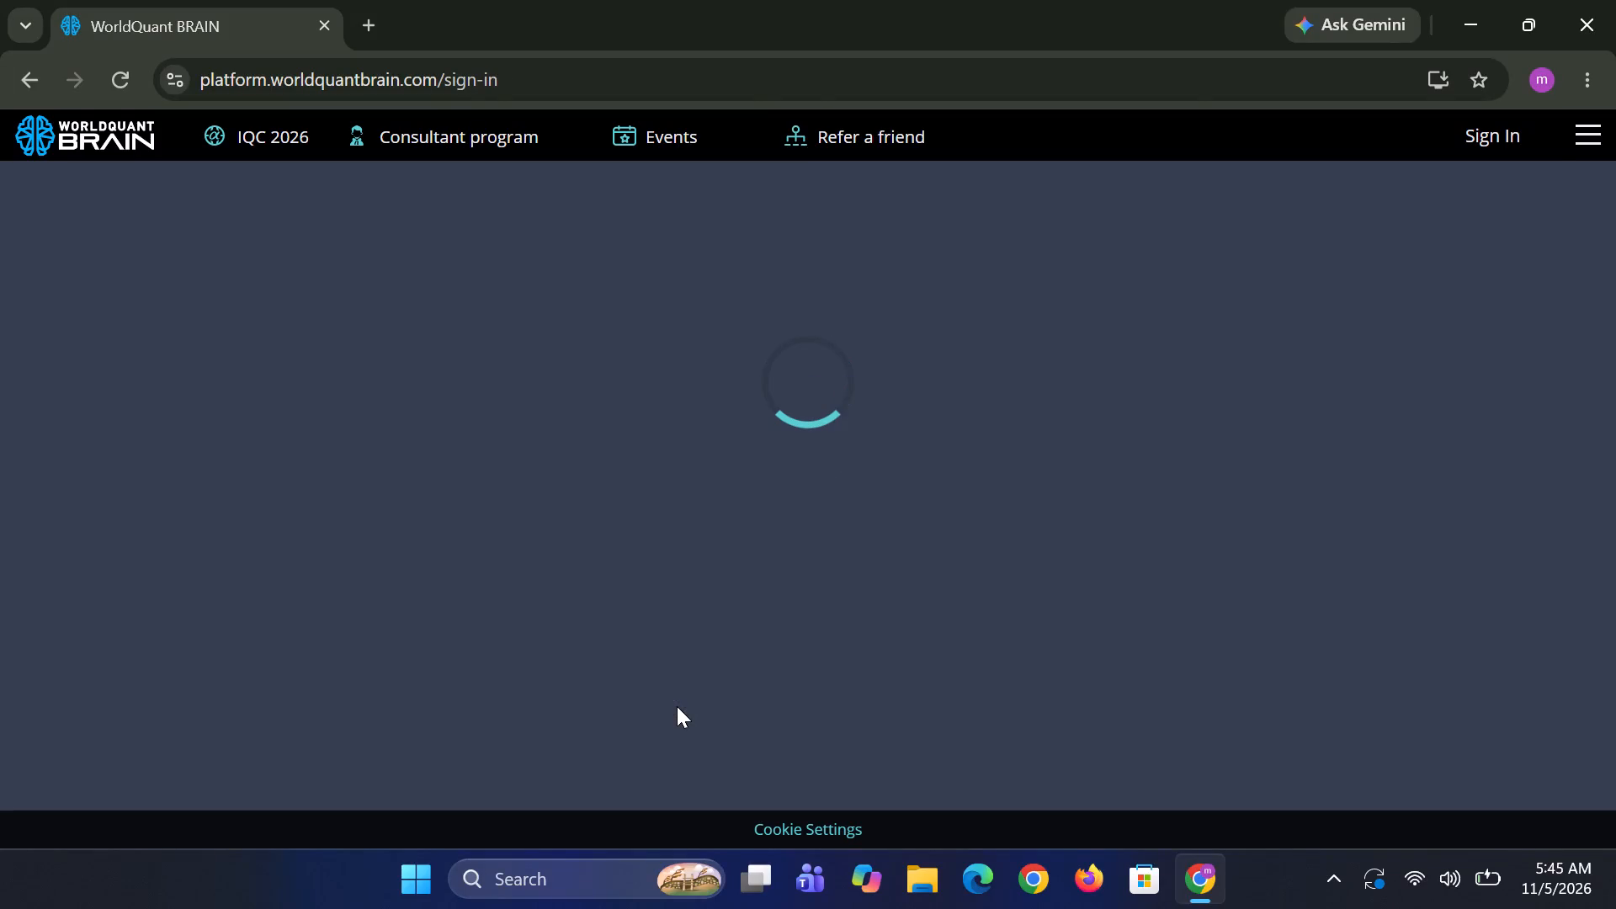
Sign in to the WorldQuant BRAIN platform with the saved email and account password.
{"action": "left_click", "coordinate": [726, 517]}
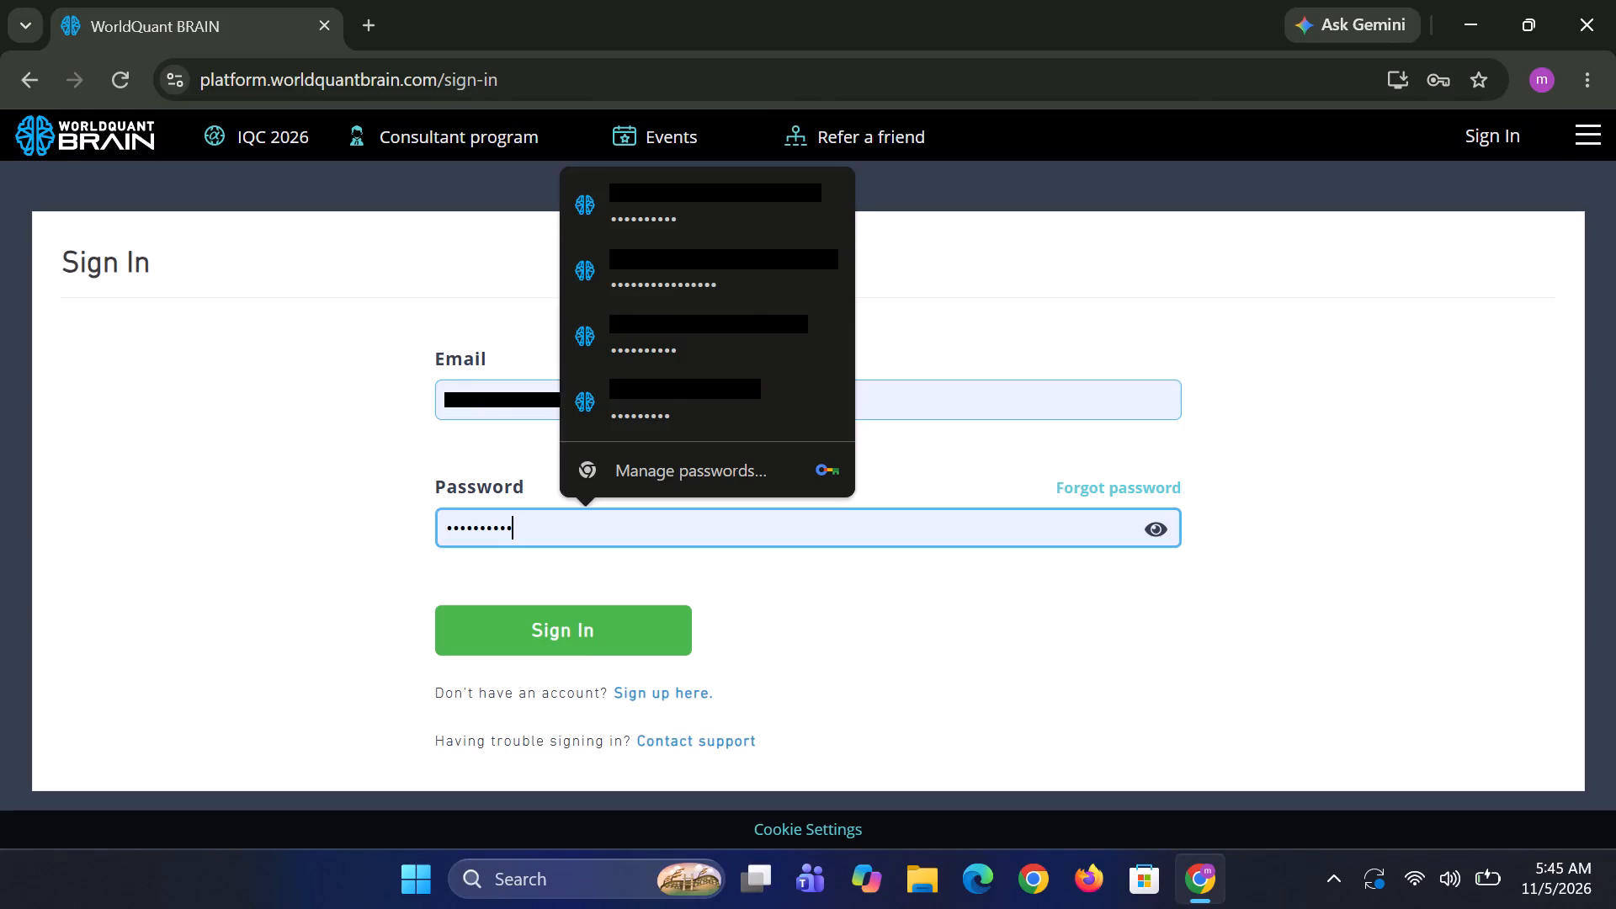
{"action": "left_click", "coordinate": [586, 640]}
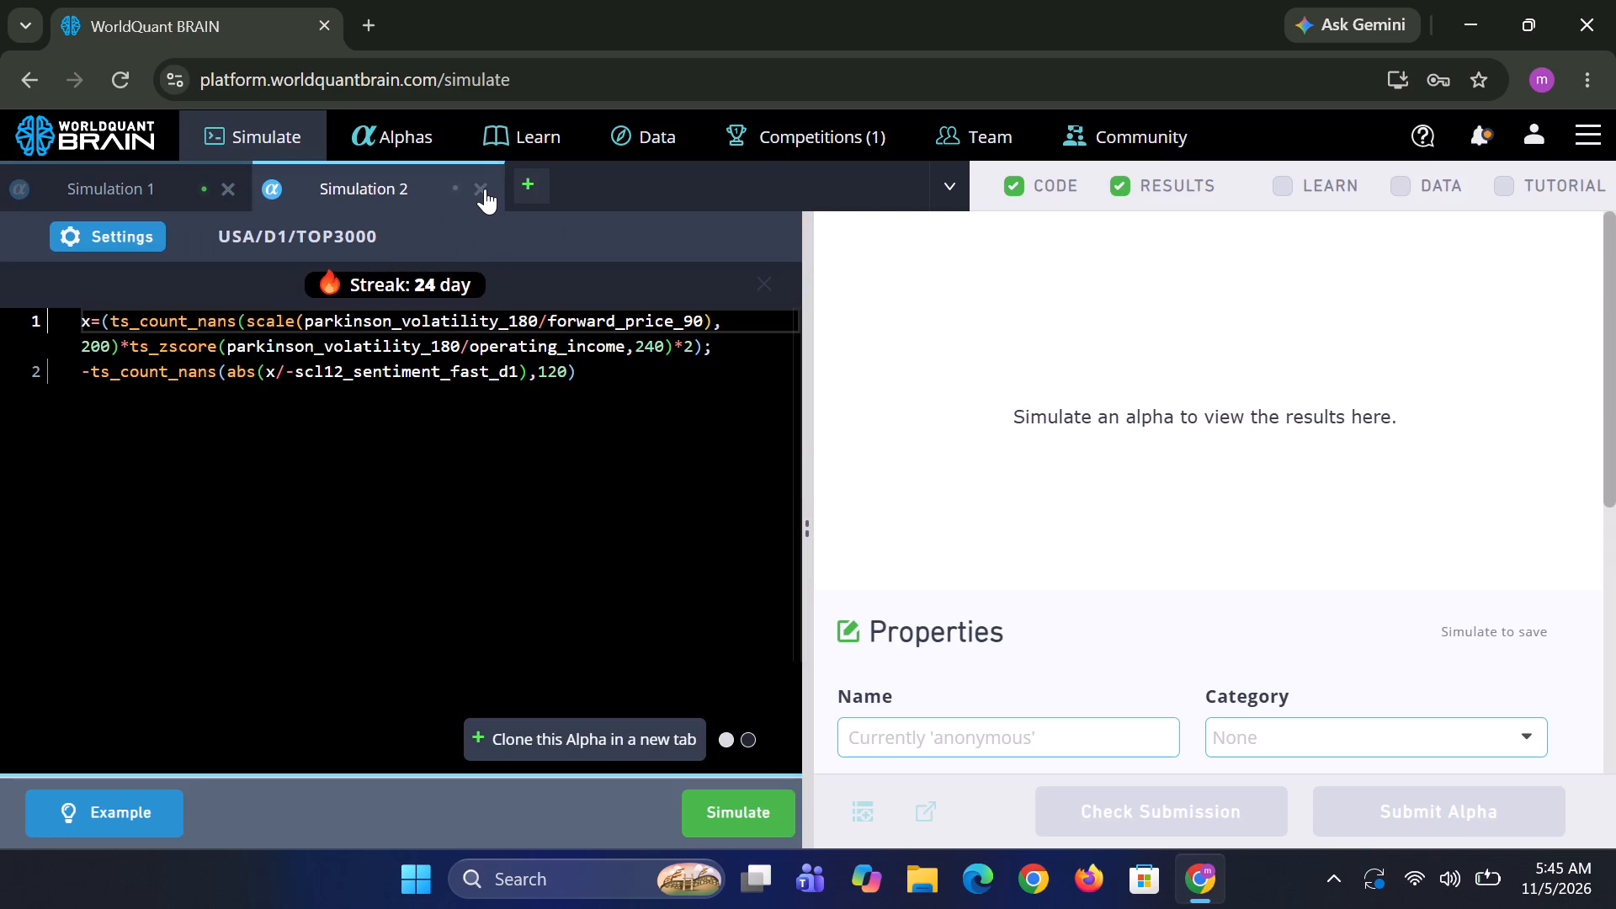
{"action": "left_click", "coordinate": [485, 189]}
{"action": "left_click", "coordinate": [851, 590]}
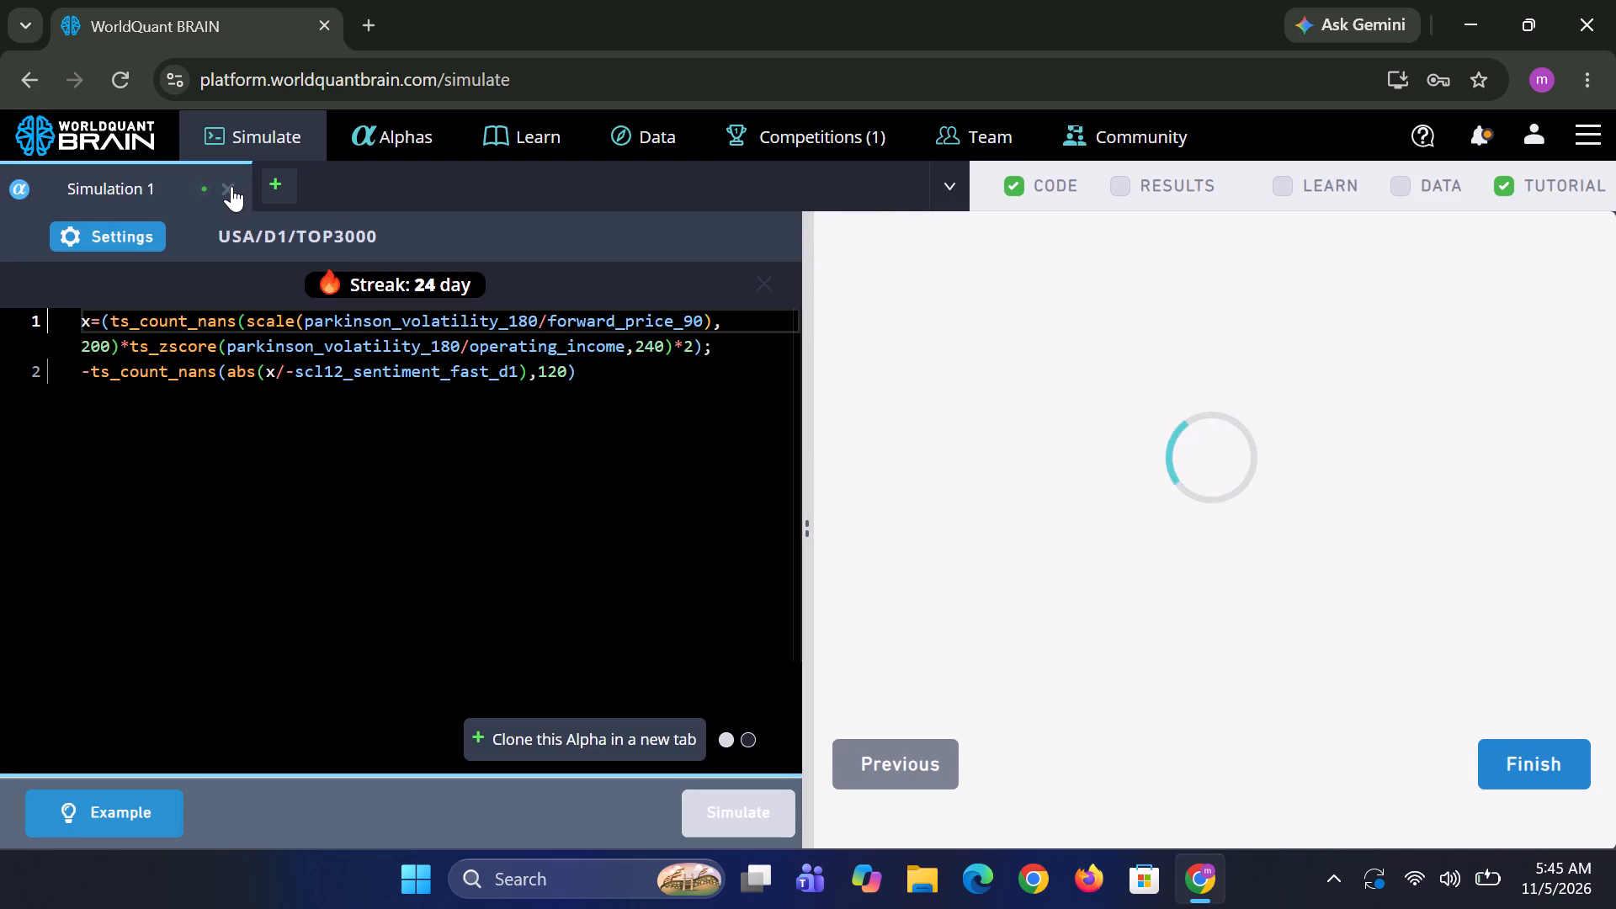
{"action": "left_click", "coordinate": [221, 193]}
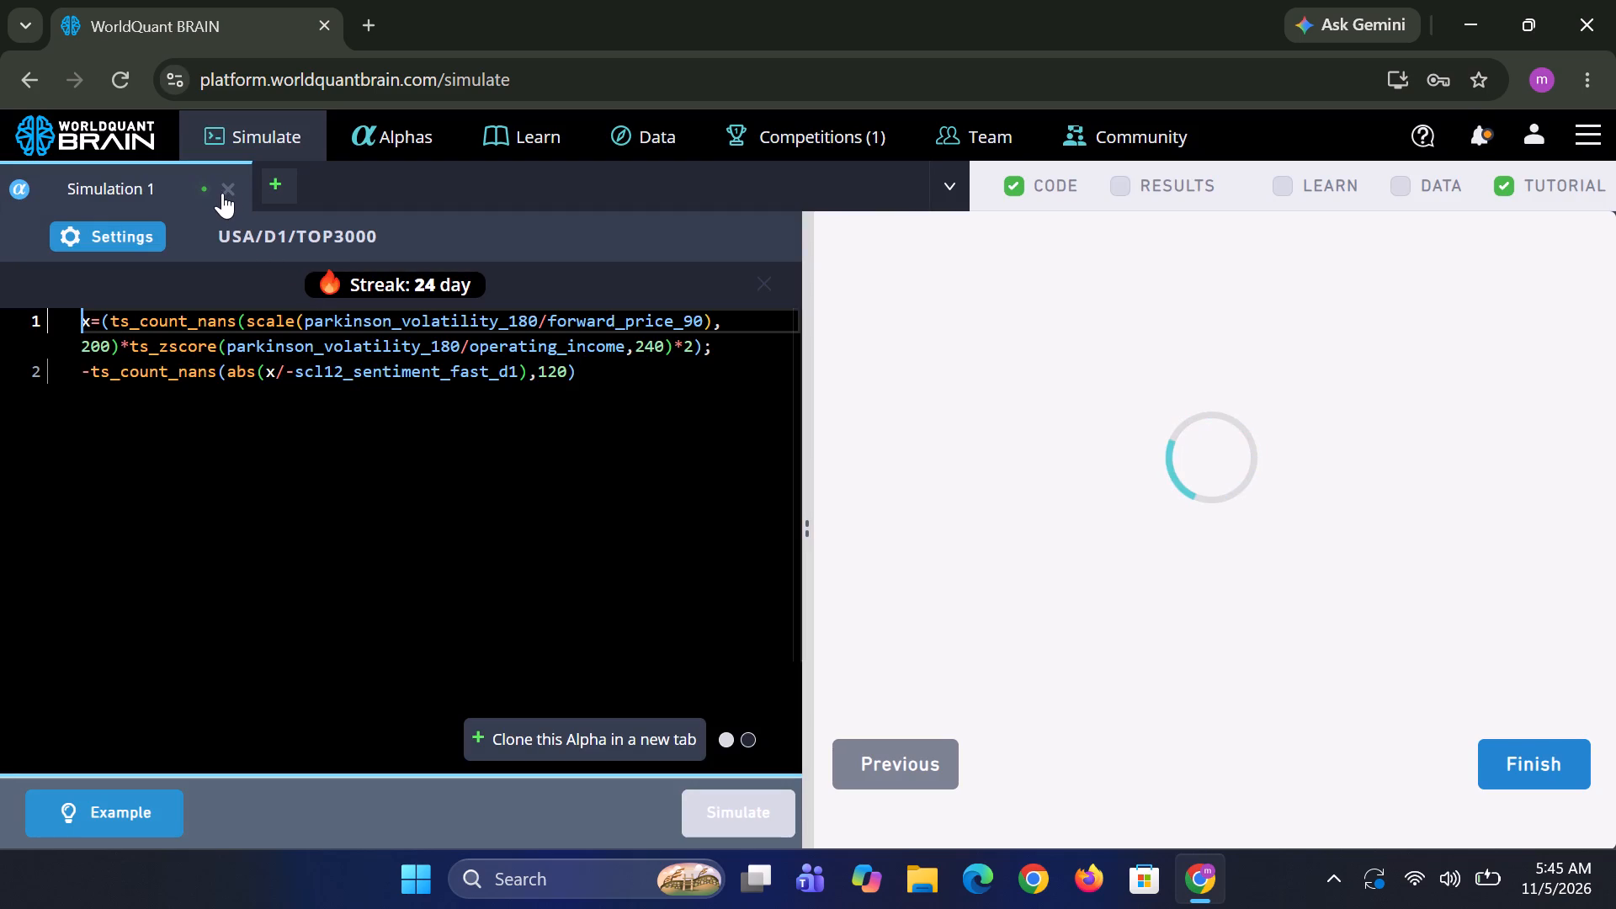
{"action": "left_click", "coordinate": [226, 193]}
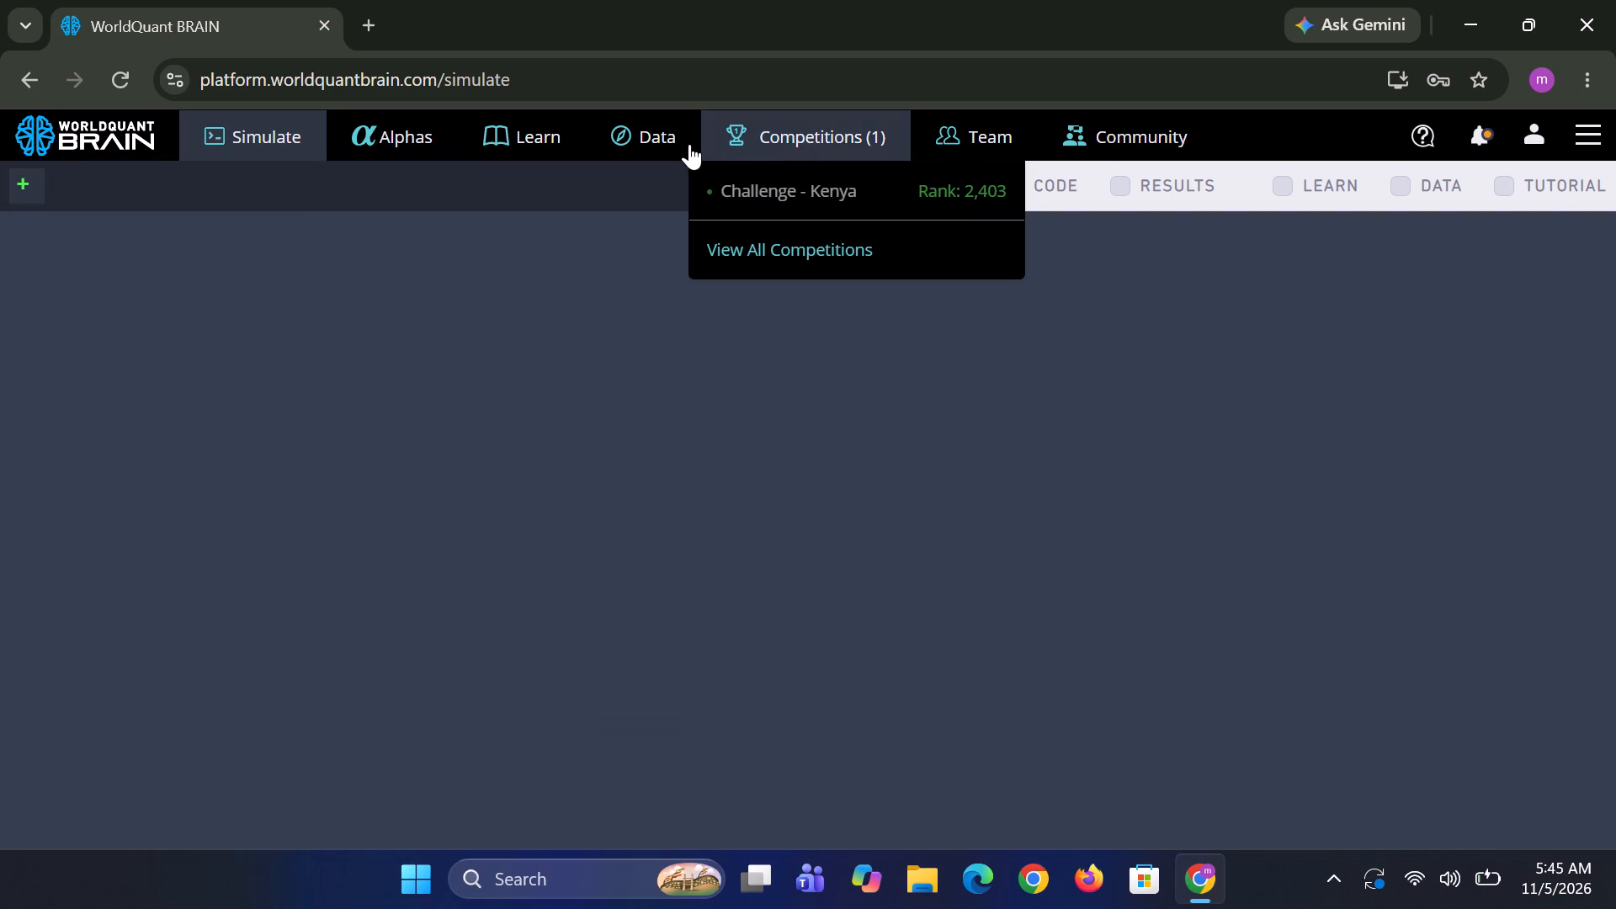
Open the Challenge - Kenya competition page.
{"action": "left_click", "coordinate": [821, 177]}
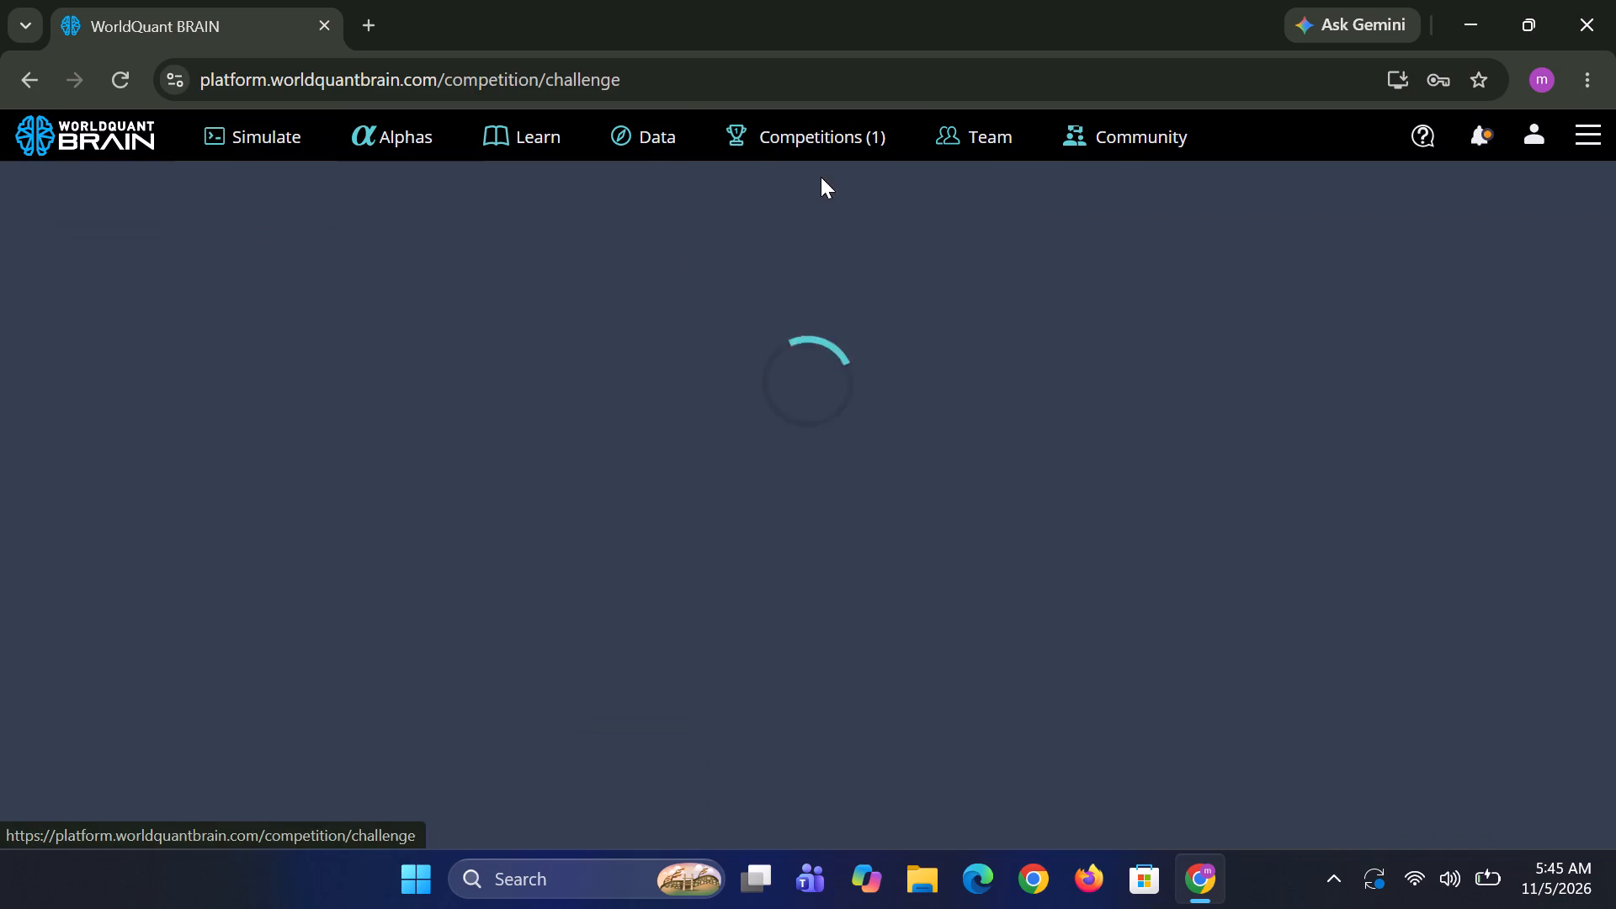
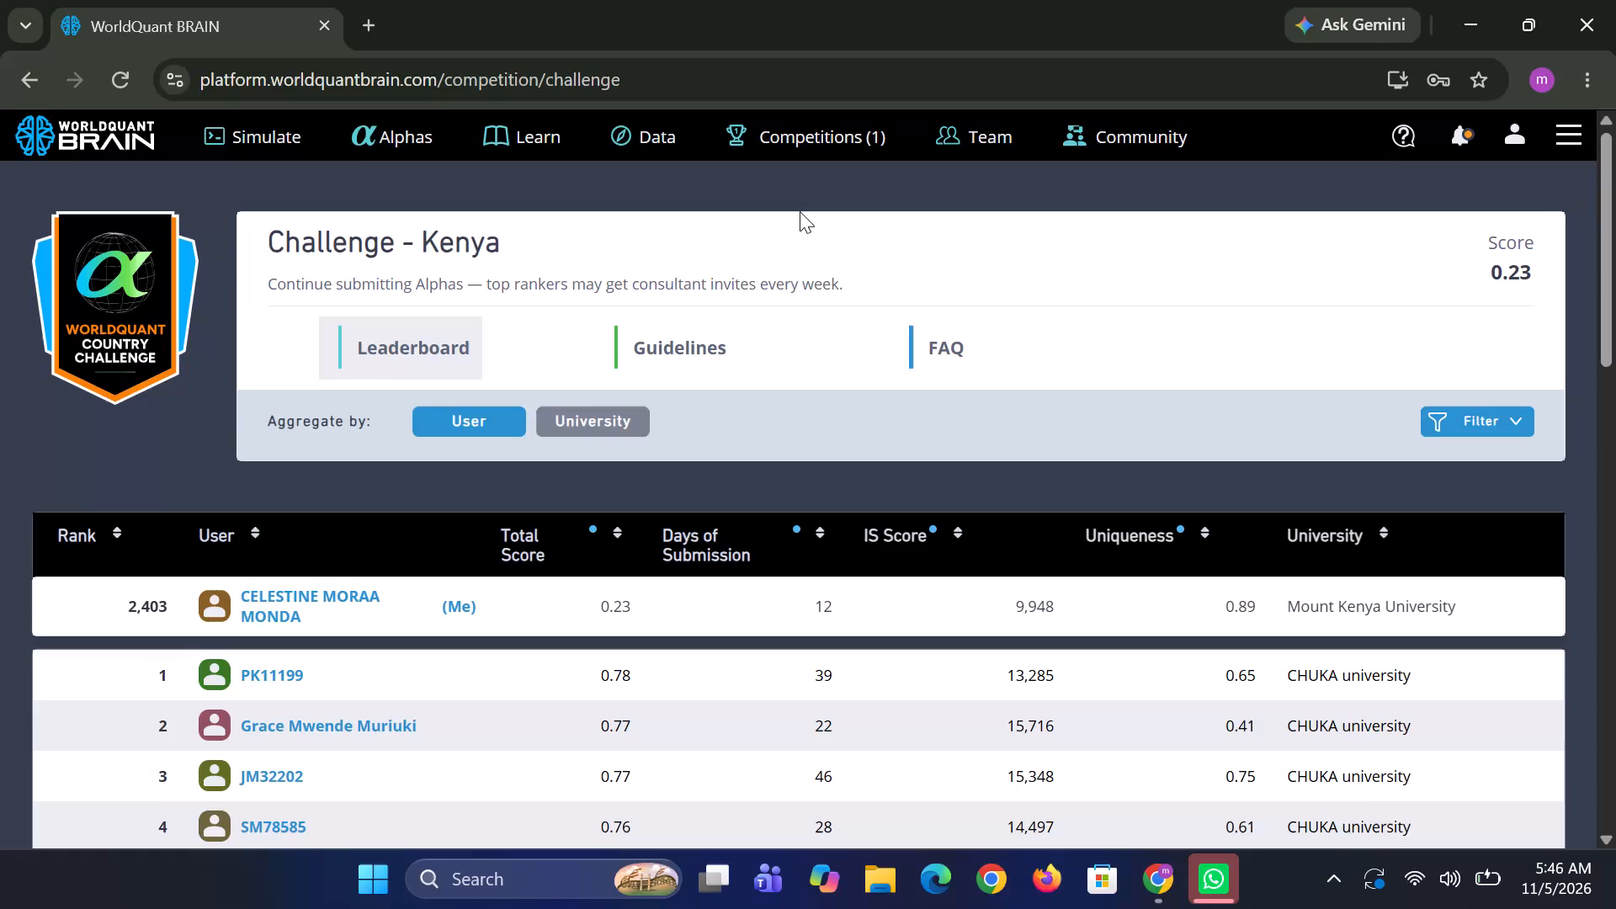
Go to the last page of the Challenge - Kenya user leaderboard.
{"action": "left_click_drag", "start_coordinate": [1606, 219], "coordinate": [1608, 533]}
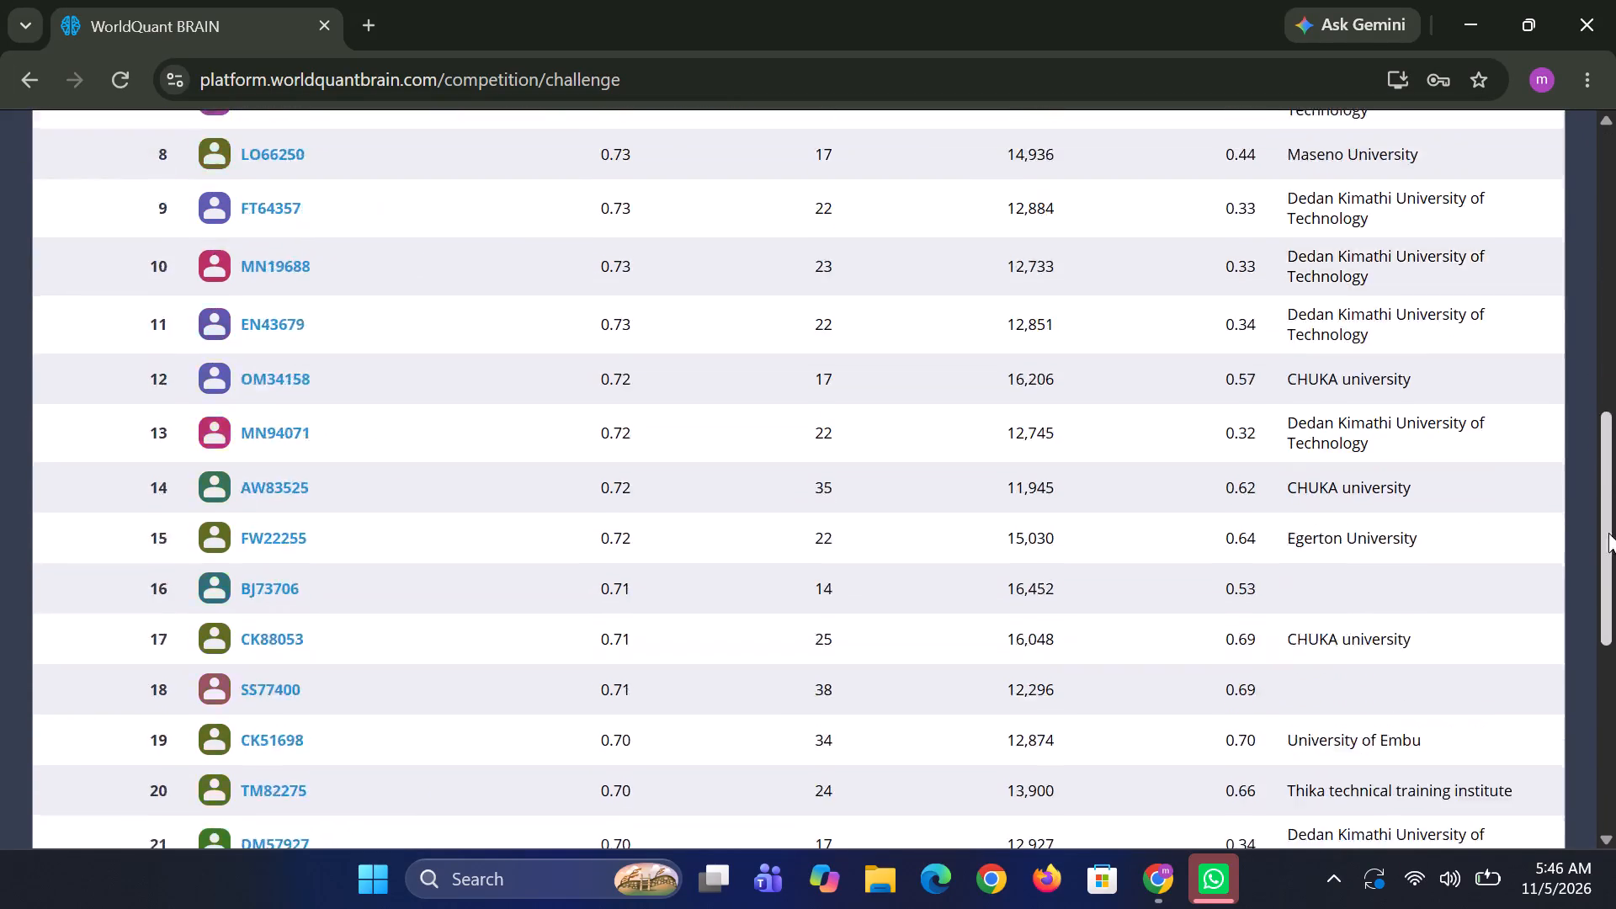
{"action": "left_click_drag", "start_coordinate": [1608, 533], "coordinate": [1608, 905]}
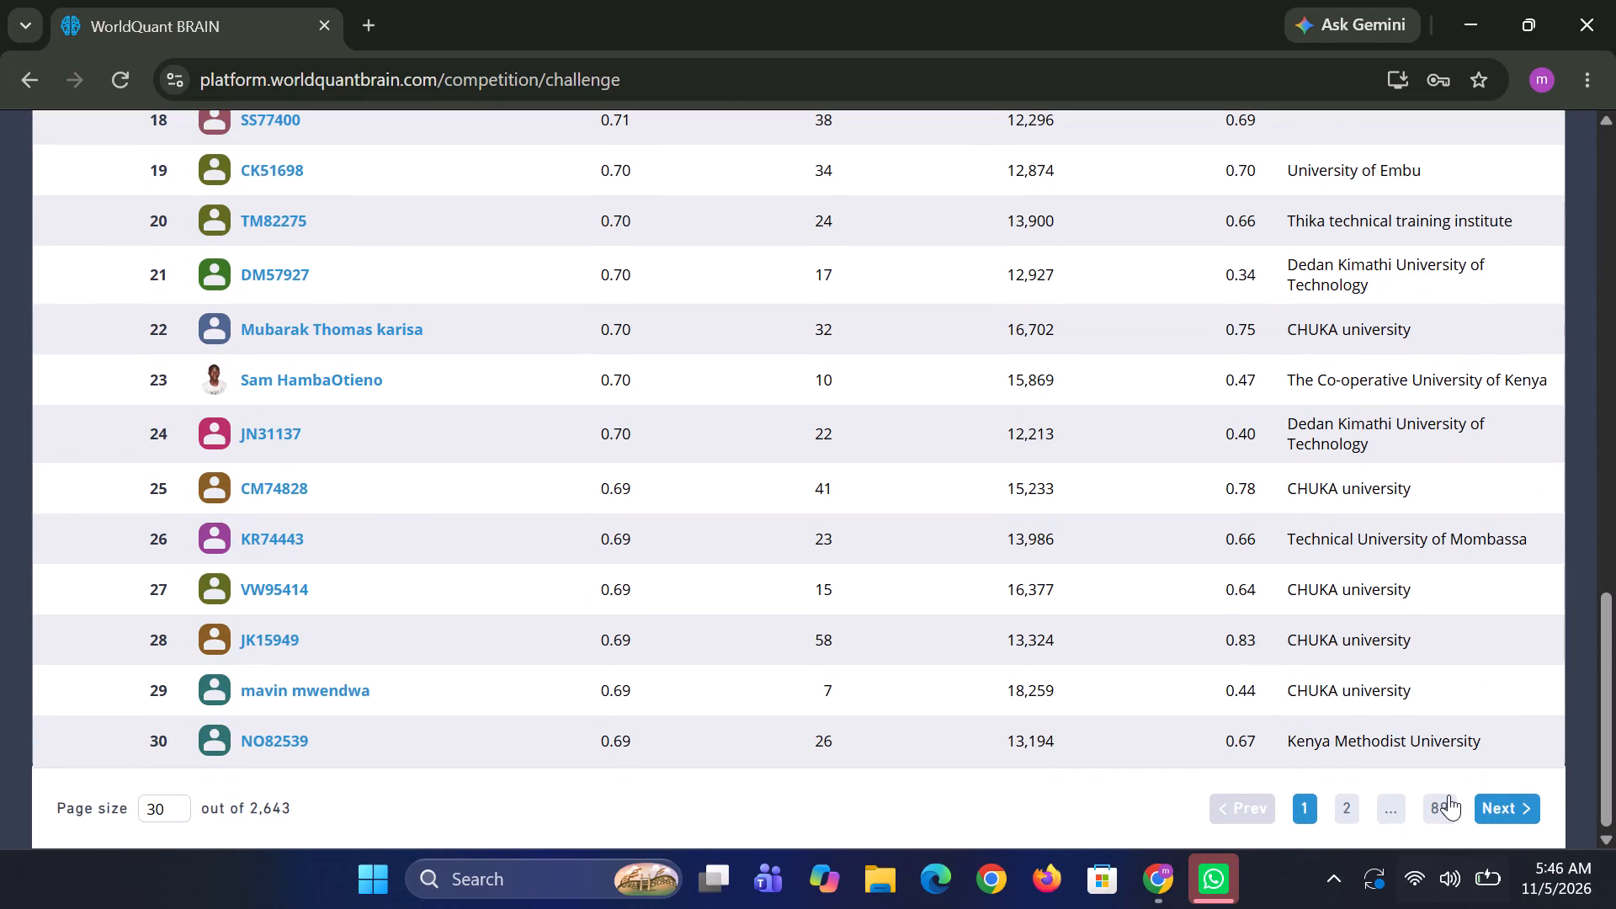
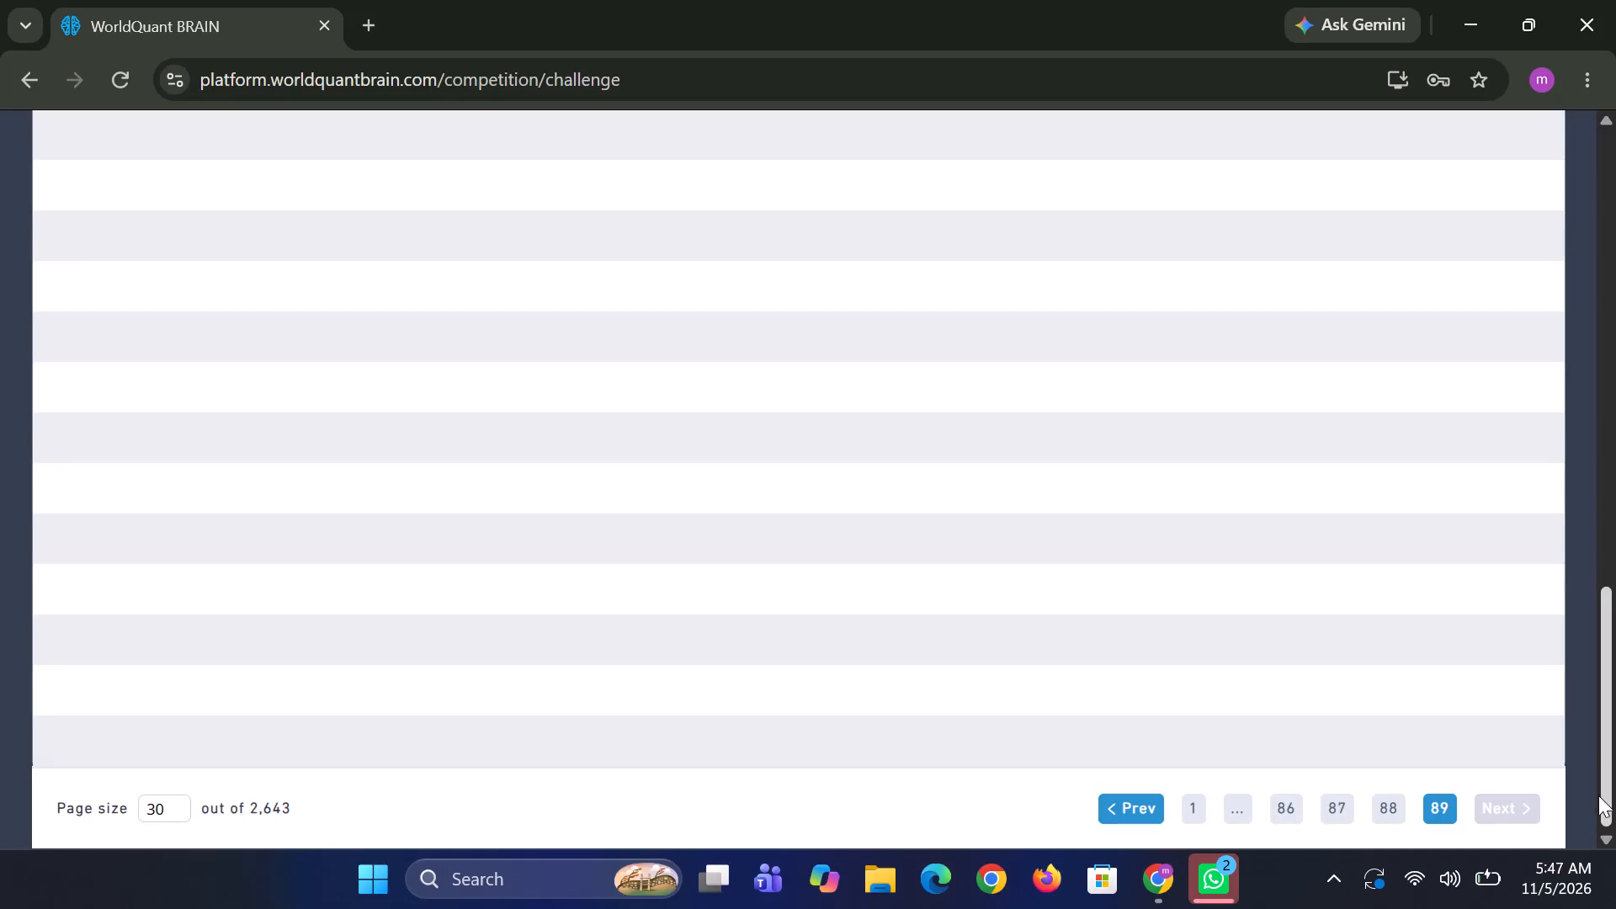
Leave the Challenge - Kenya leaderboard and open the Simulate page.
{"action": "left_click_drag", "start_coordinate": [1607, 779], "coordinate": [1606, 633]}
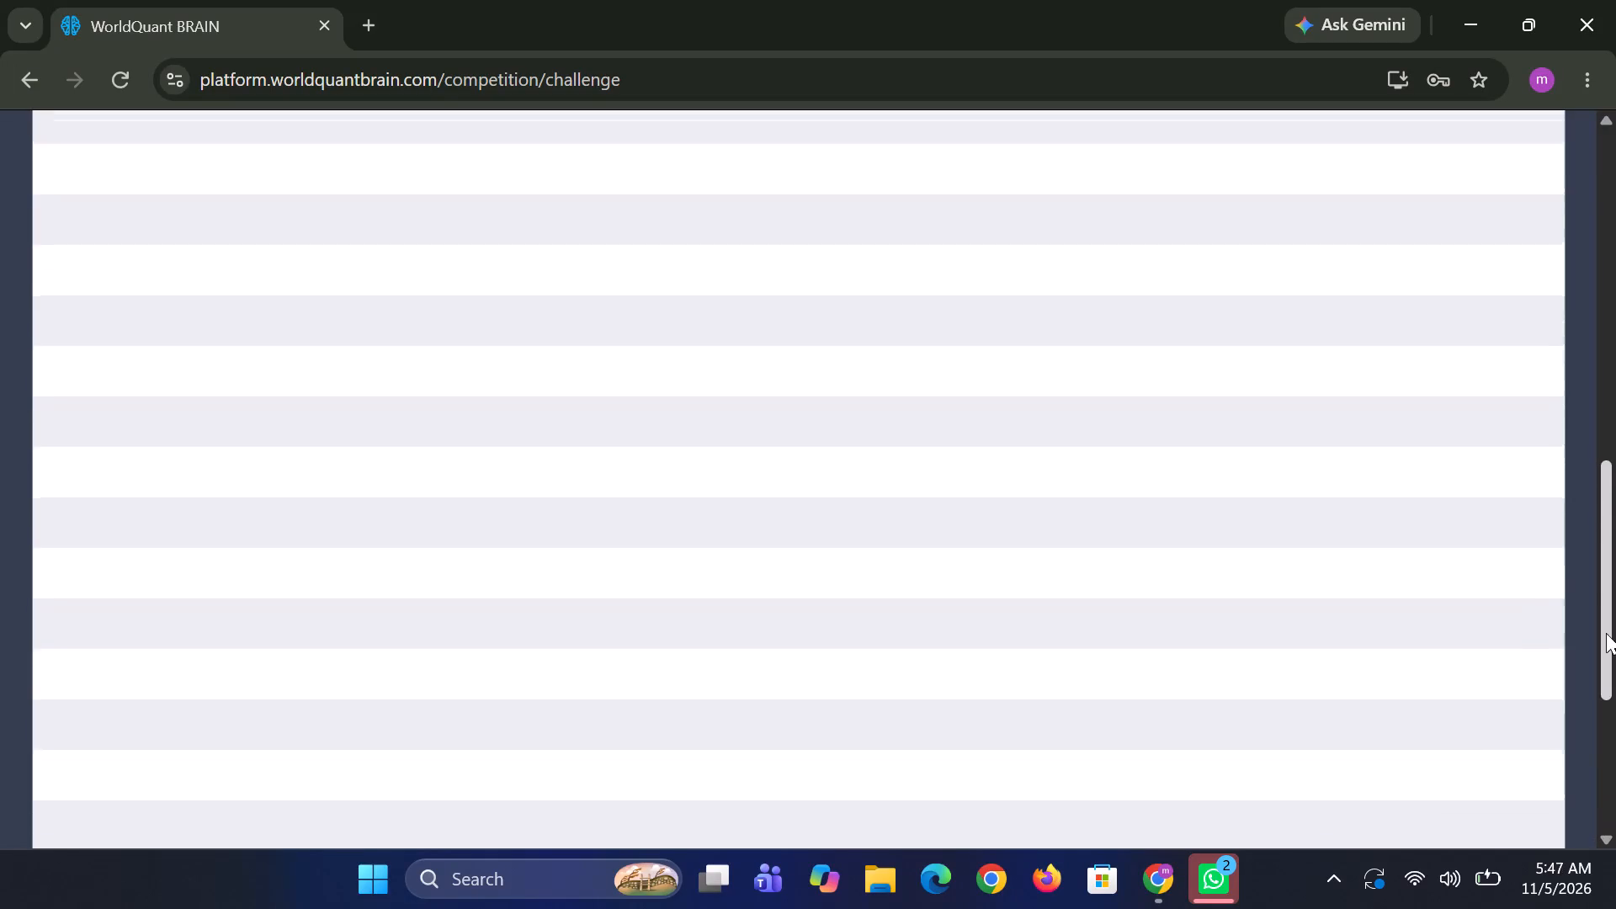
{"action": "left_click_drag", "start_coordinate": [1606, 633], "coordinate": [1603, 385]}
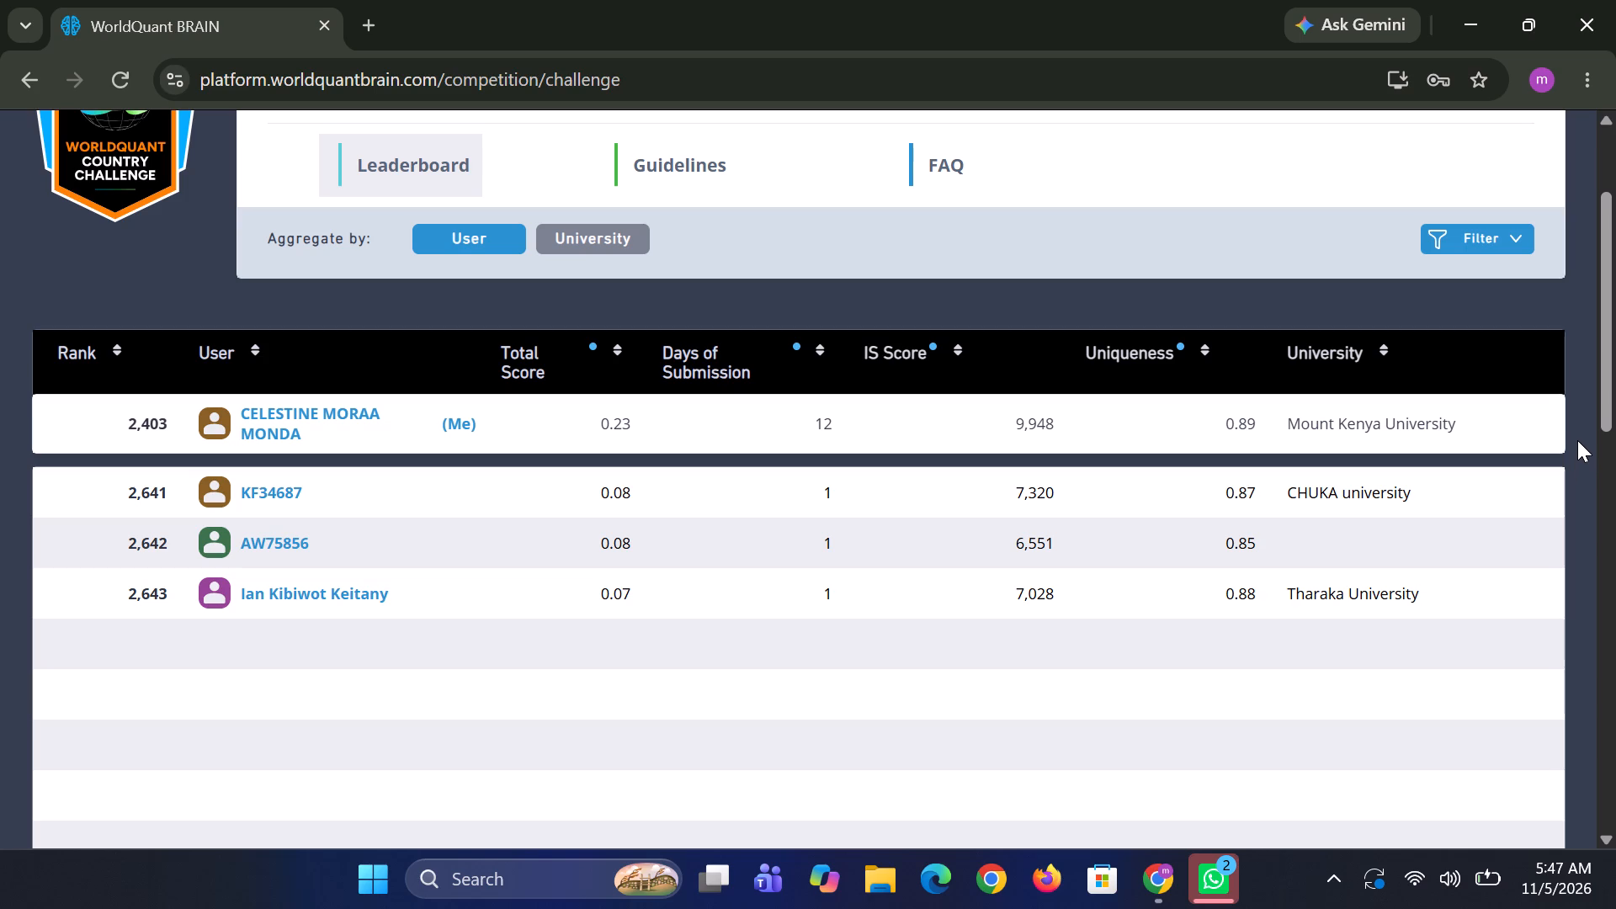
{"action": "left_click_drag", "start_coordinate": [1613, 402], "coordinate": [1613, 317]}
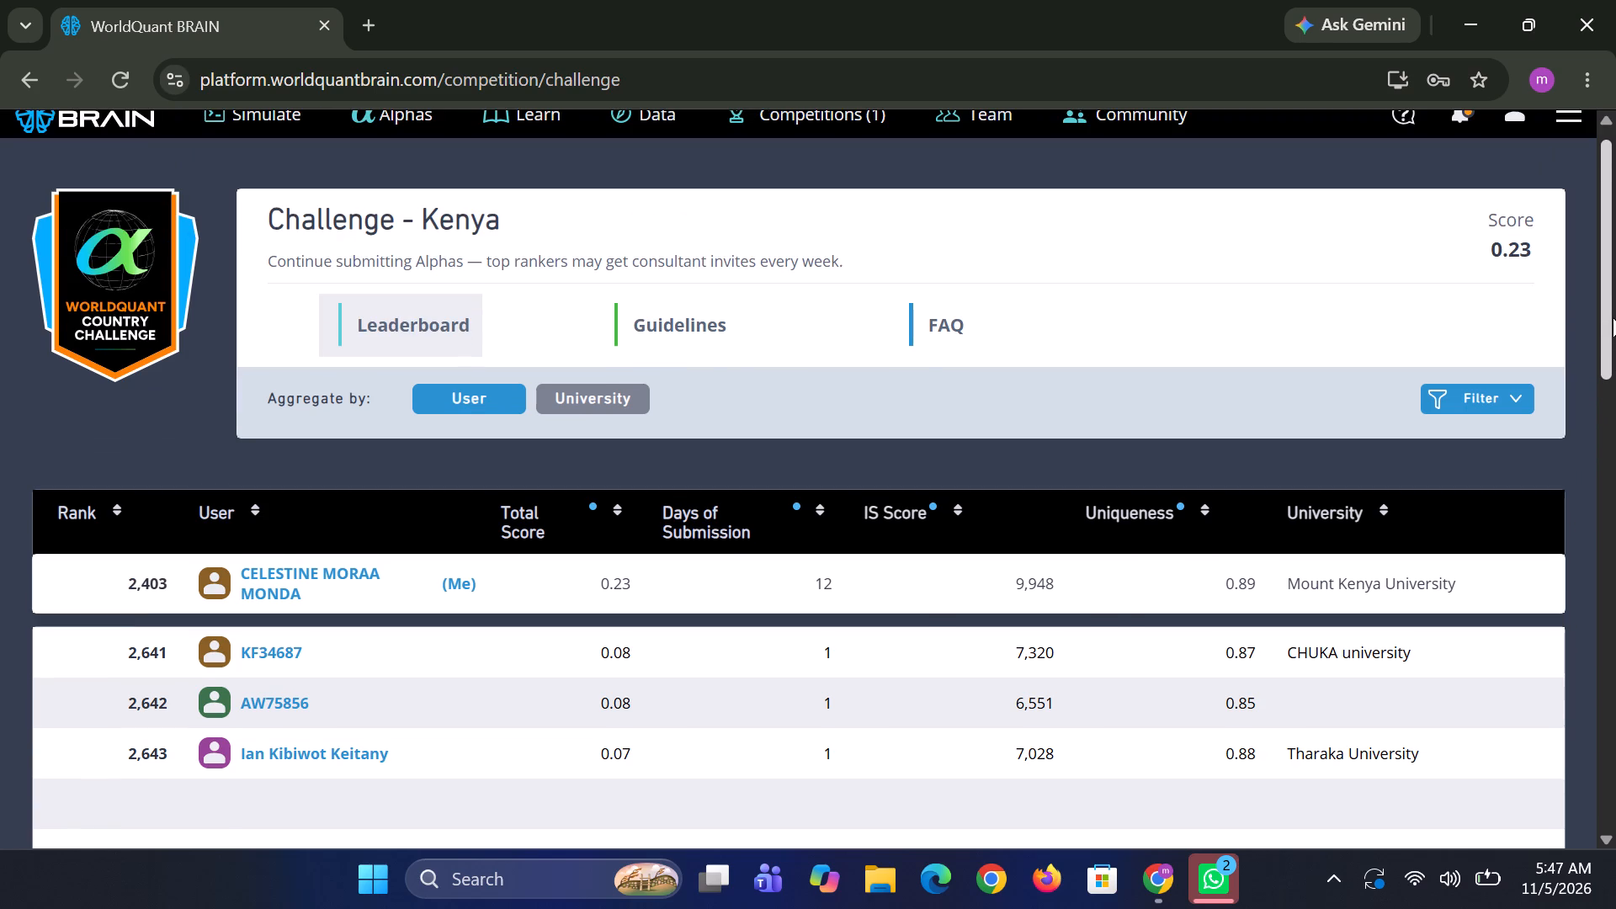
{"action": "left_click_drag", "start_coordinate": [1613, 317], "coordinate": [1604, 309]}
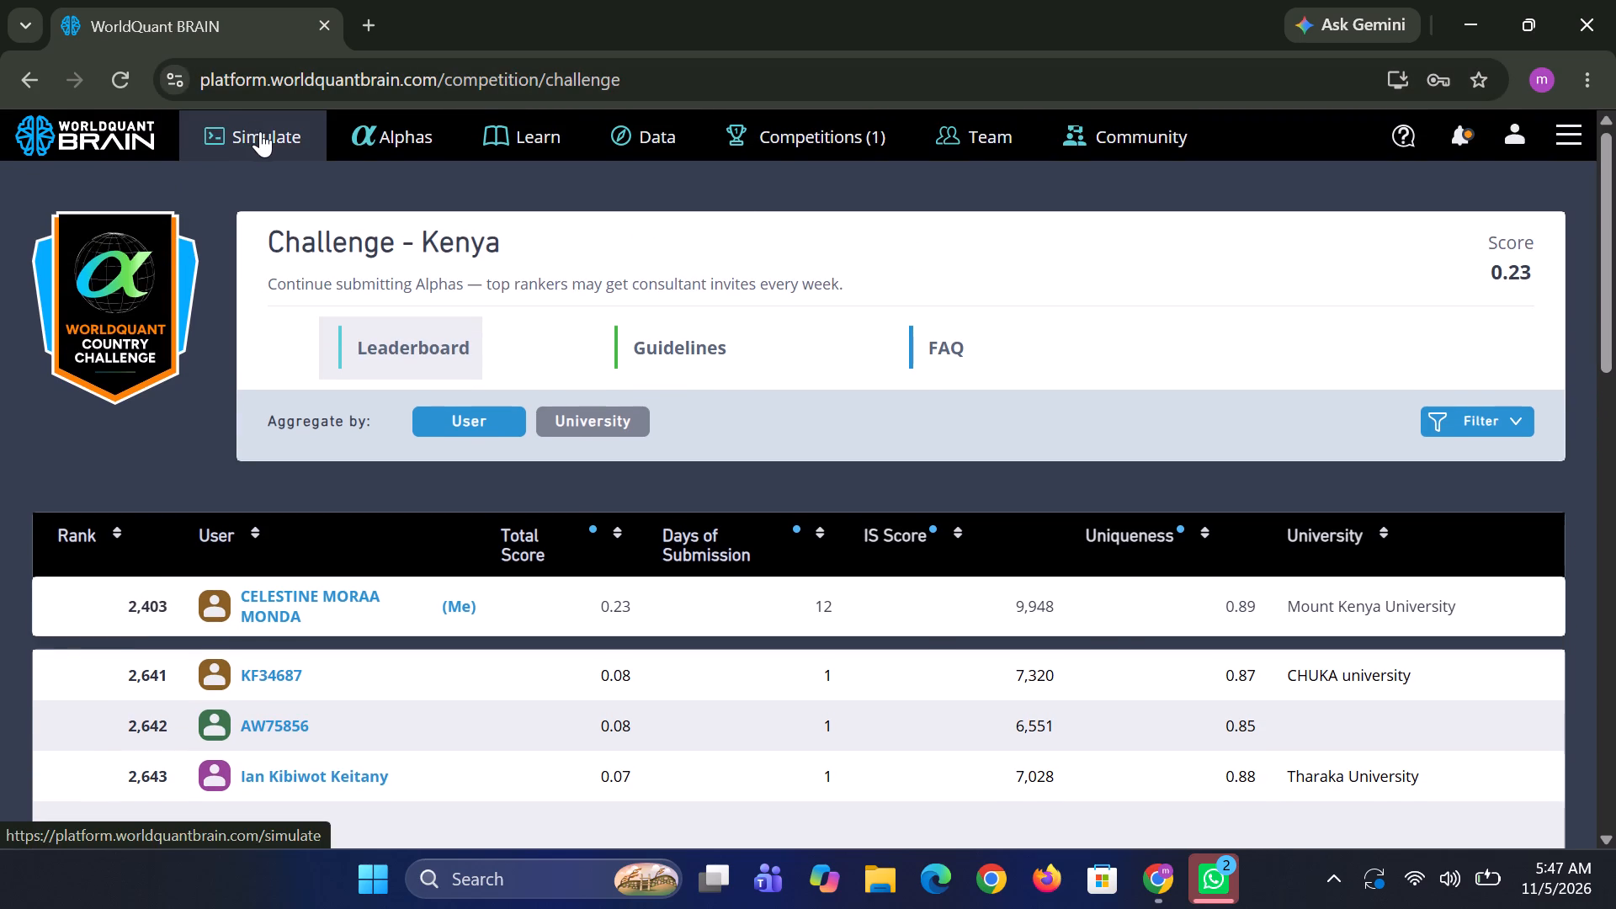
{"action": "left_click", "coordinate": [260, 131]}
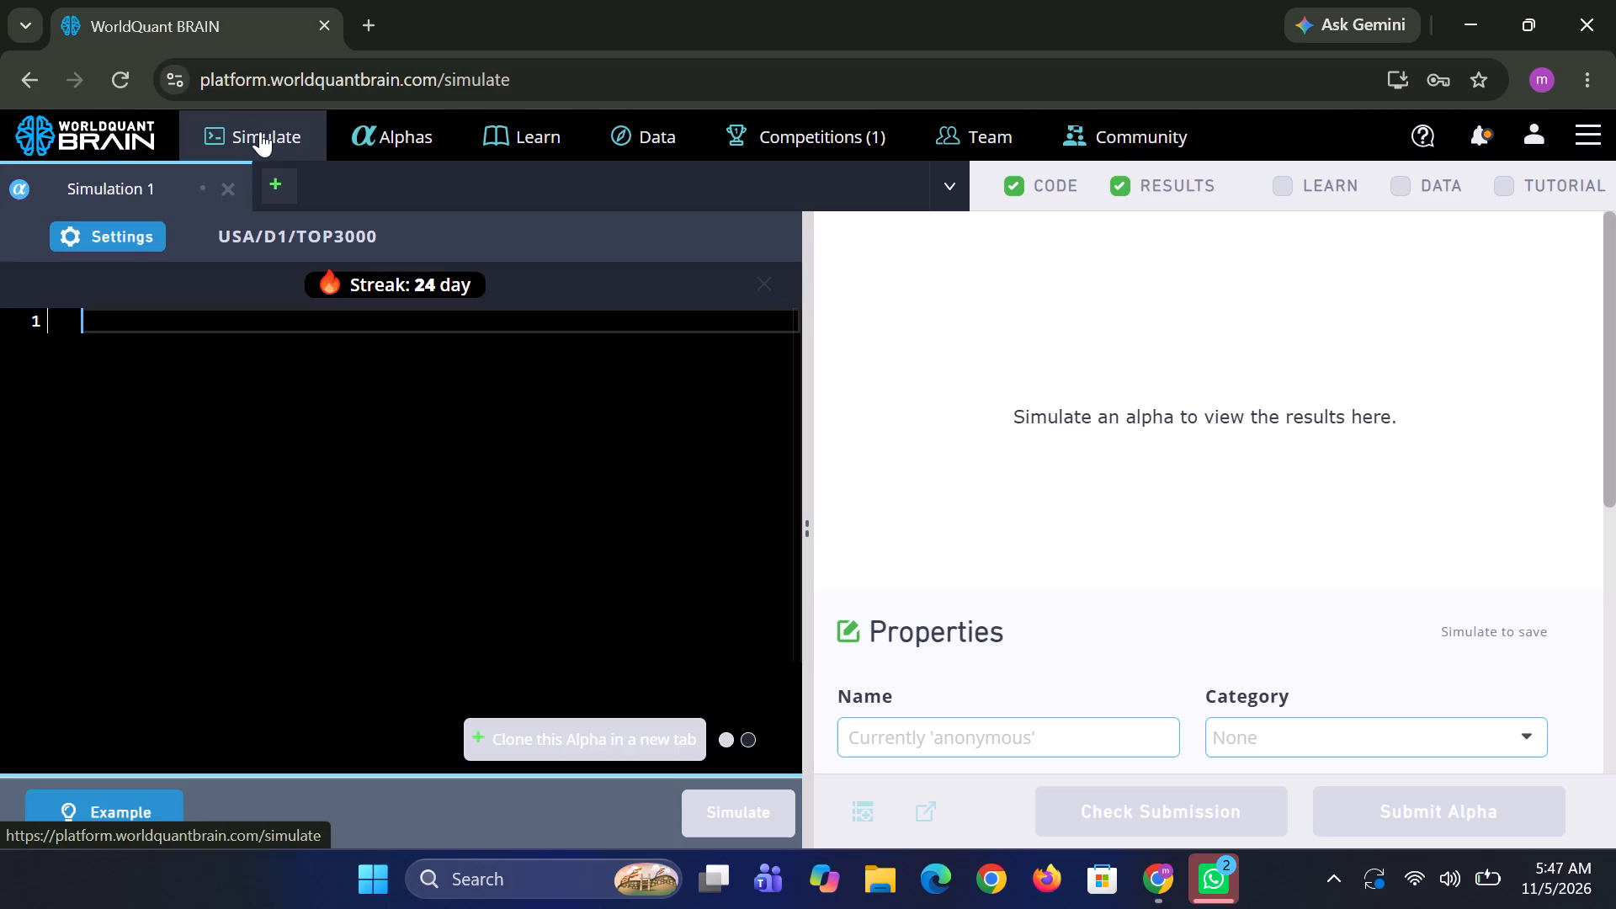
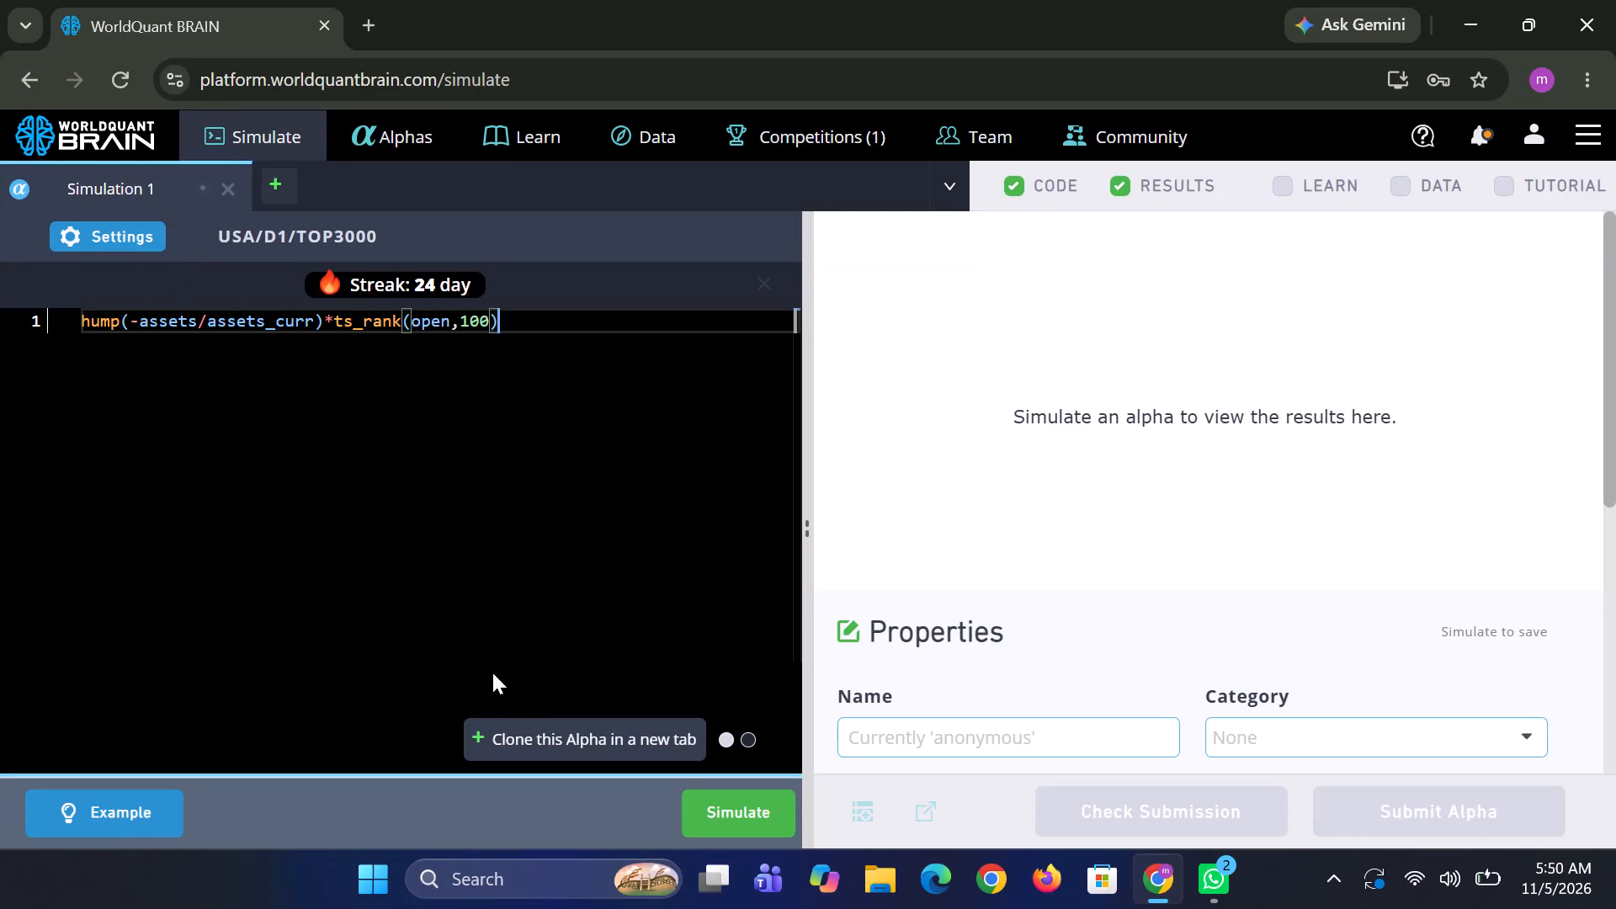
Check the simulation settings for Simulation 1 and apply the existing configuration.
{"action": "left_click", "coordinate": [143, 245]}
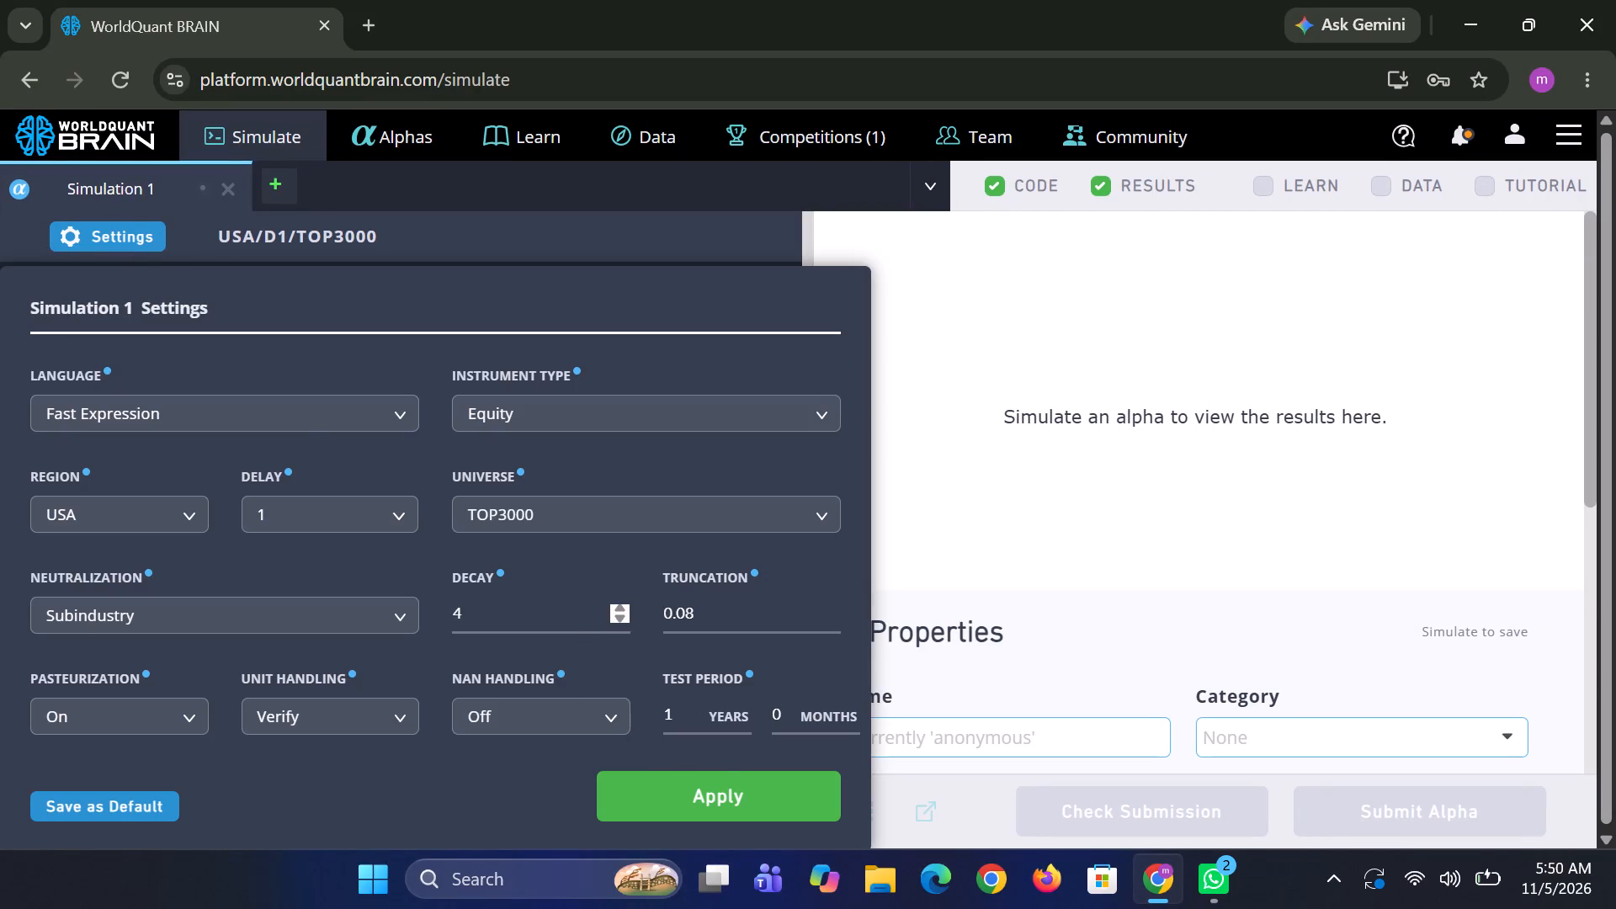
{"action": "left_click", "coordinate": [714, 800]}
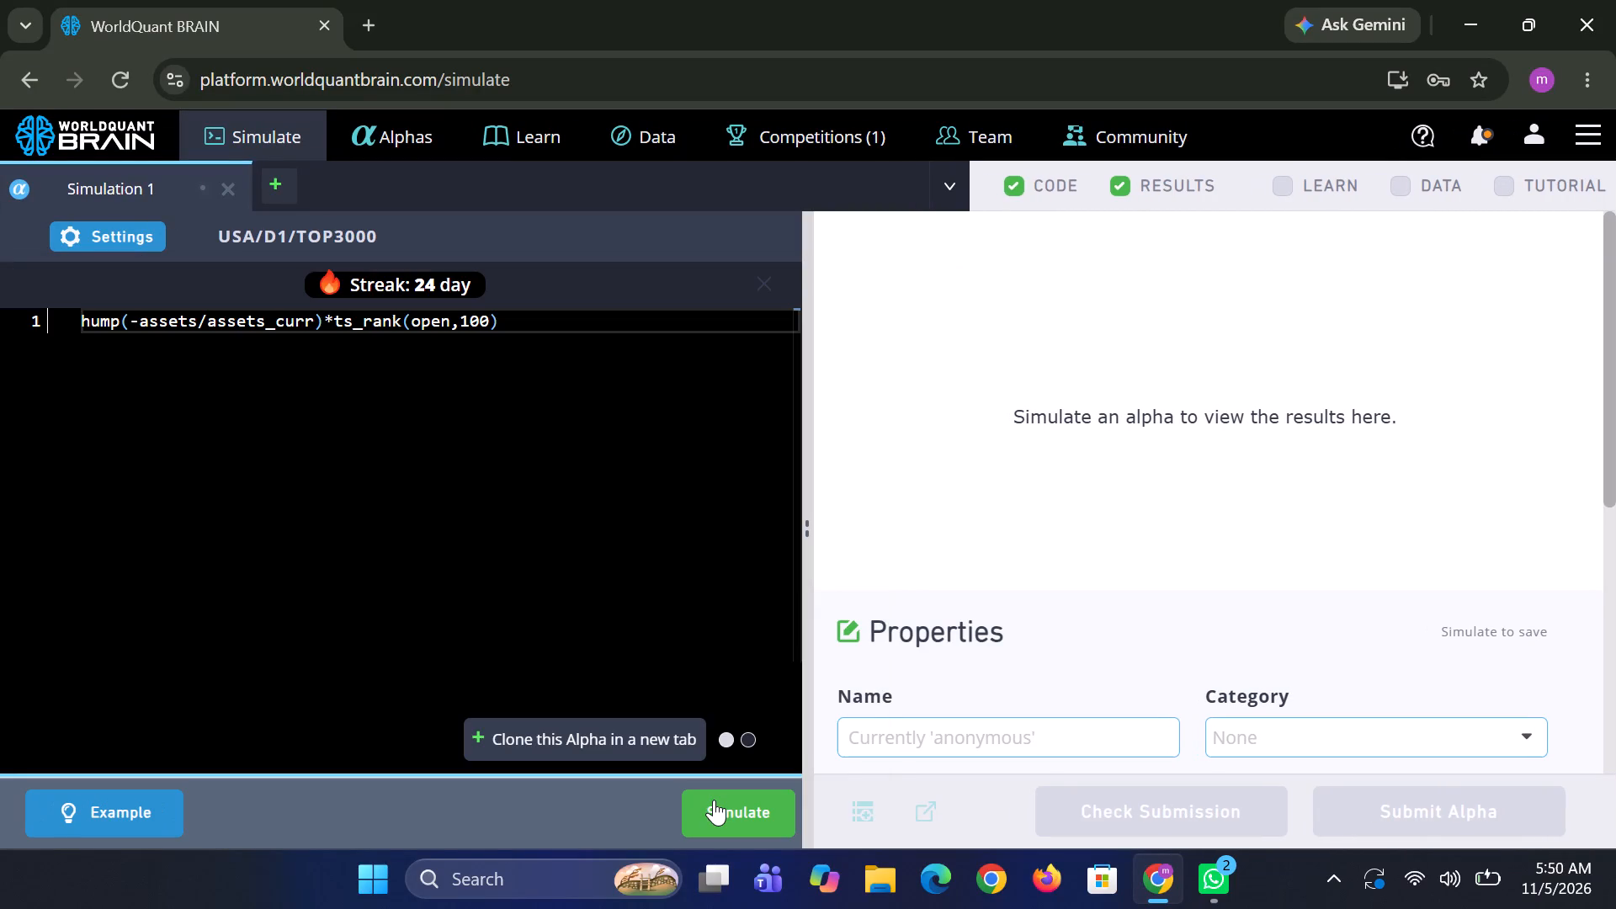
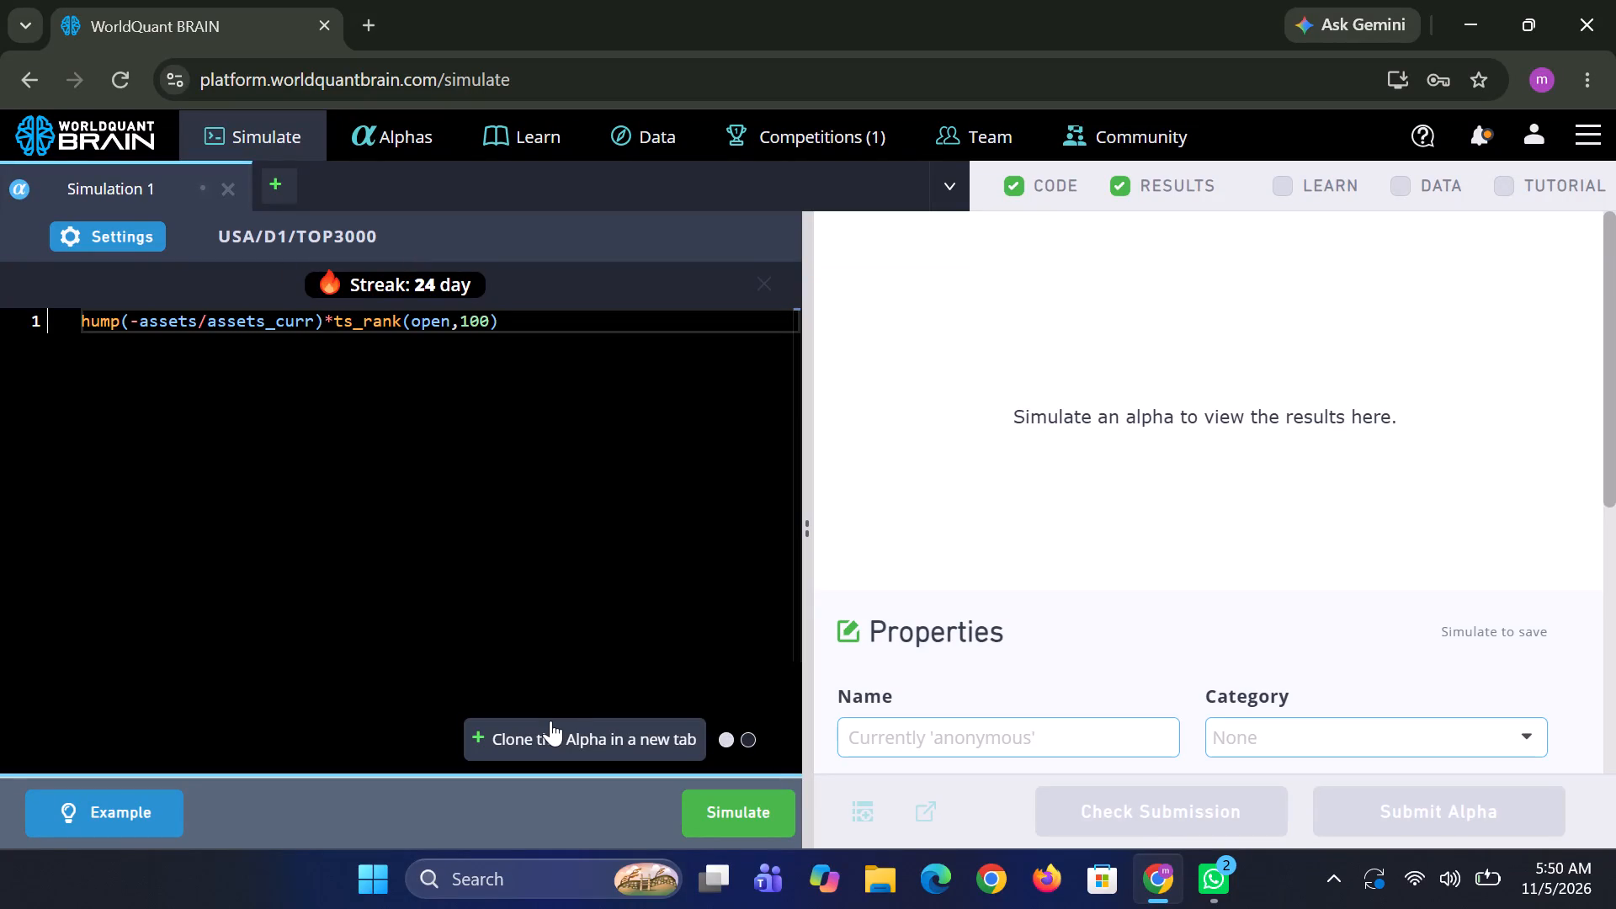
Simulate the alpha hump(-assets/assets_curr)*ts_rank(open,100) with the applied settings.
{"action": "left_click", "coordinate": [754, 822]}
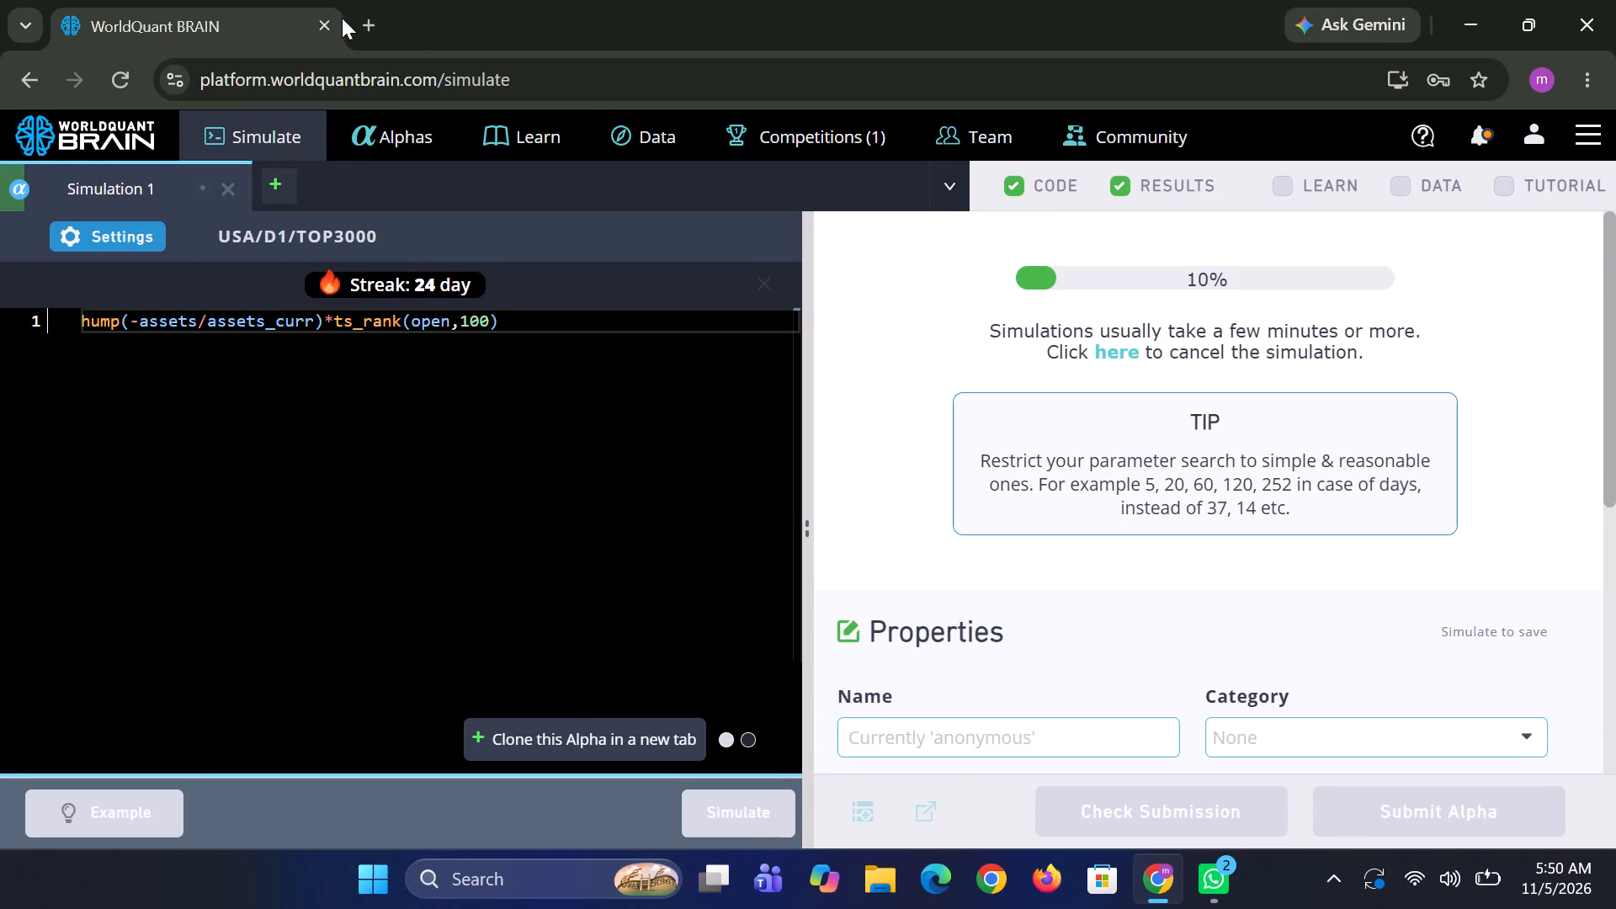
Open the WorldQuant BRAIN Simulate page in a second browser tab.
{"action": "left_click", "coordinate": [367, 29]}
{"action": "key", "text": "w"}
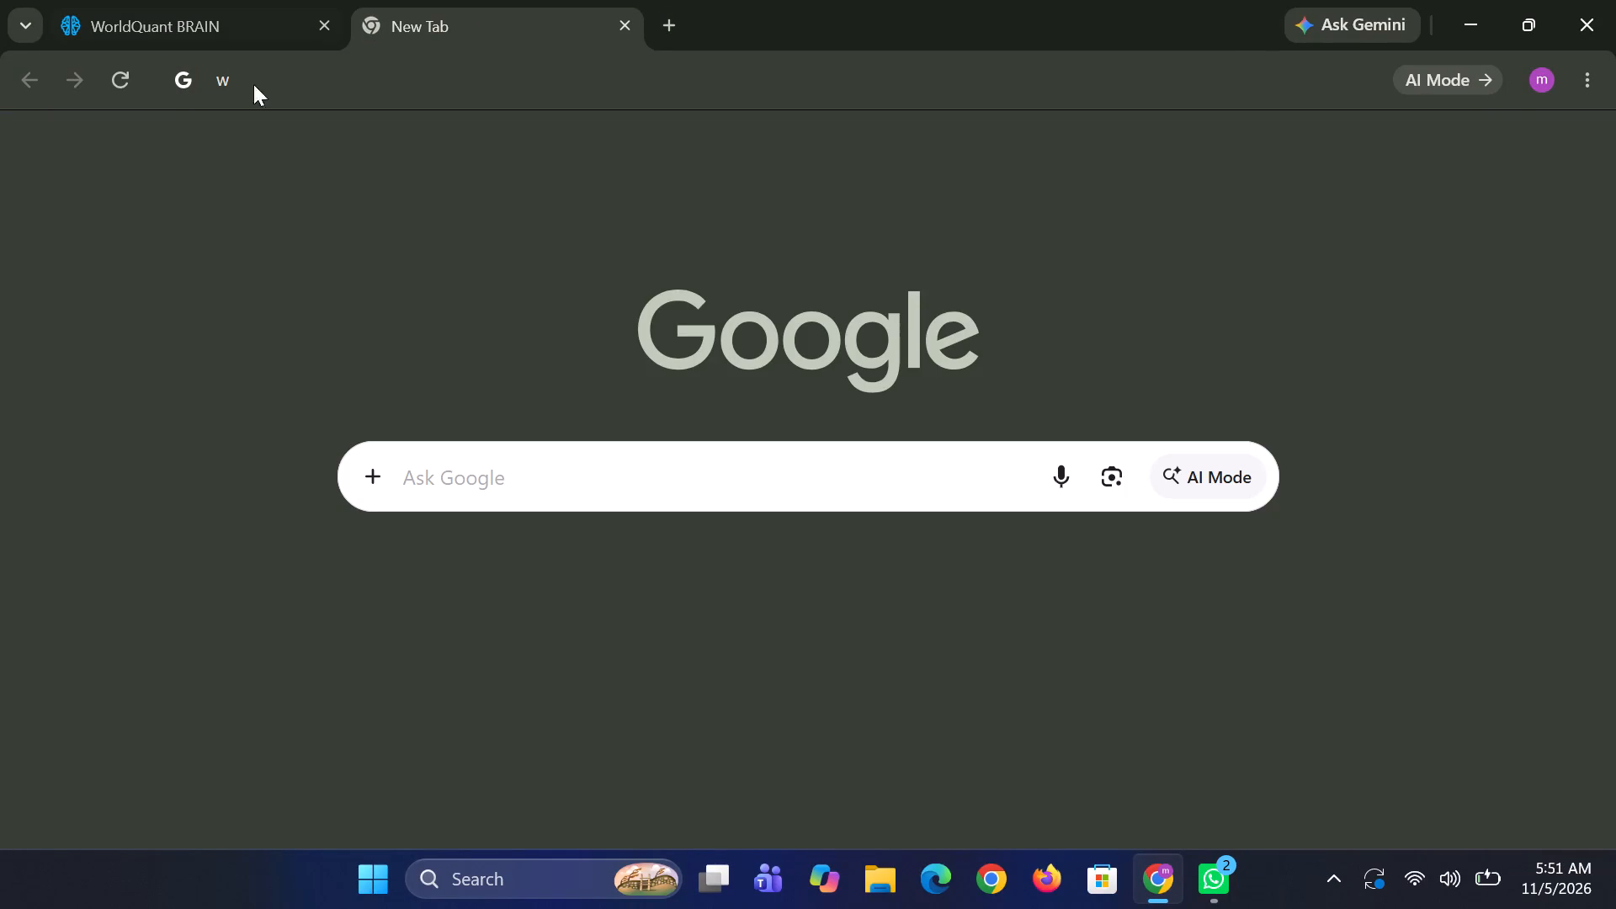
{"action": "left_click", "coordinate": [447, 184]}
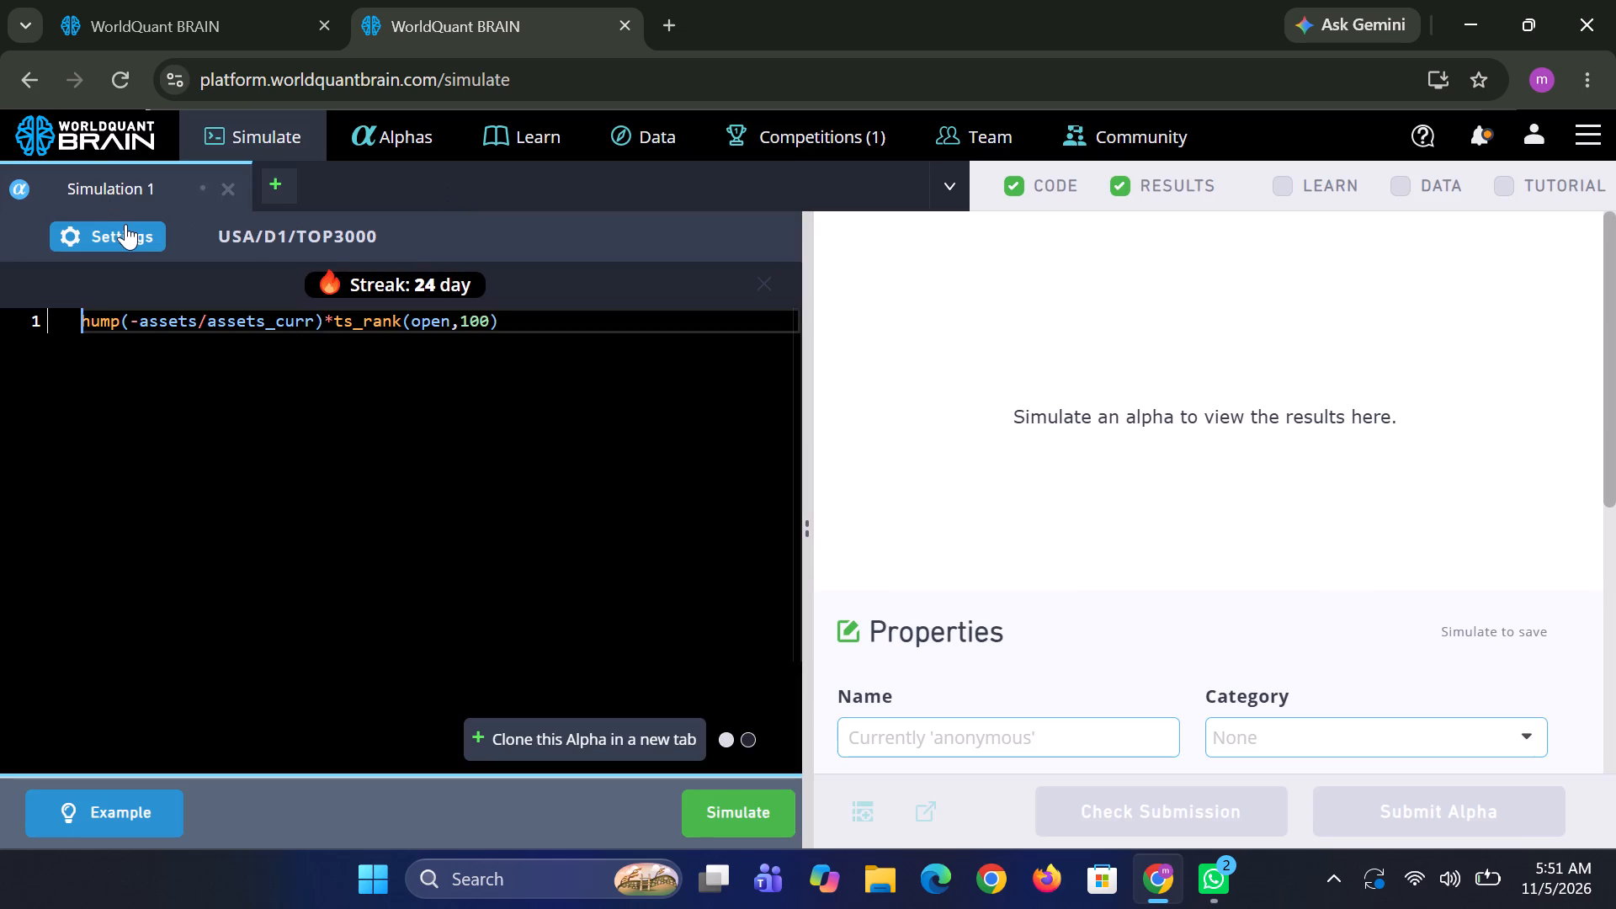
In the second tab's Simulation 1 settings, set the test period to 2 years.
{"action": "left_click", "coordinate": [125, 224]}
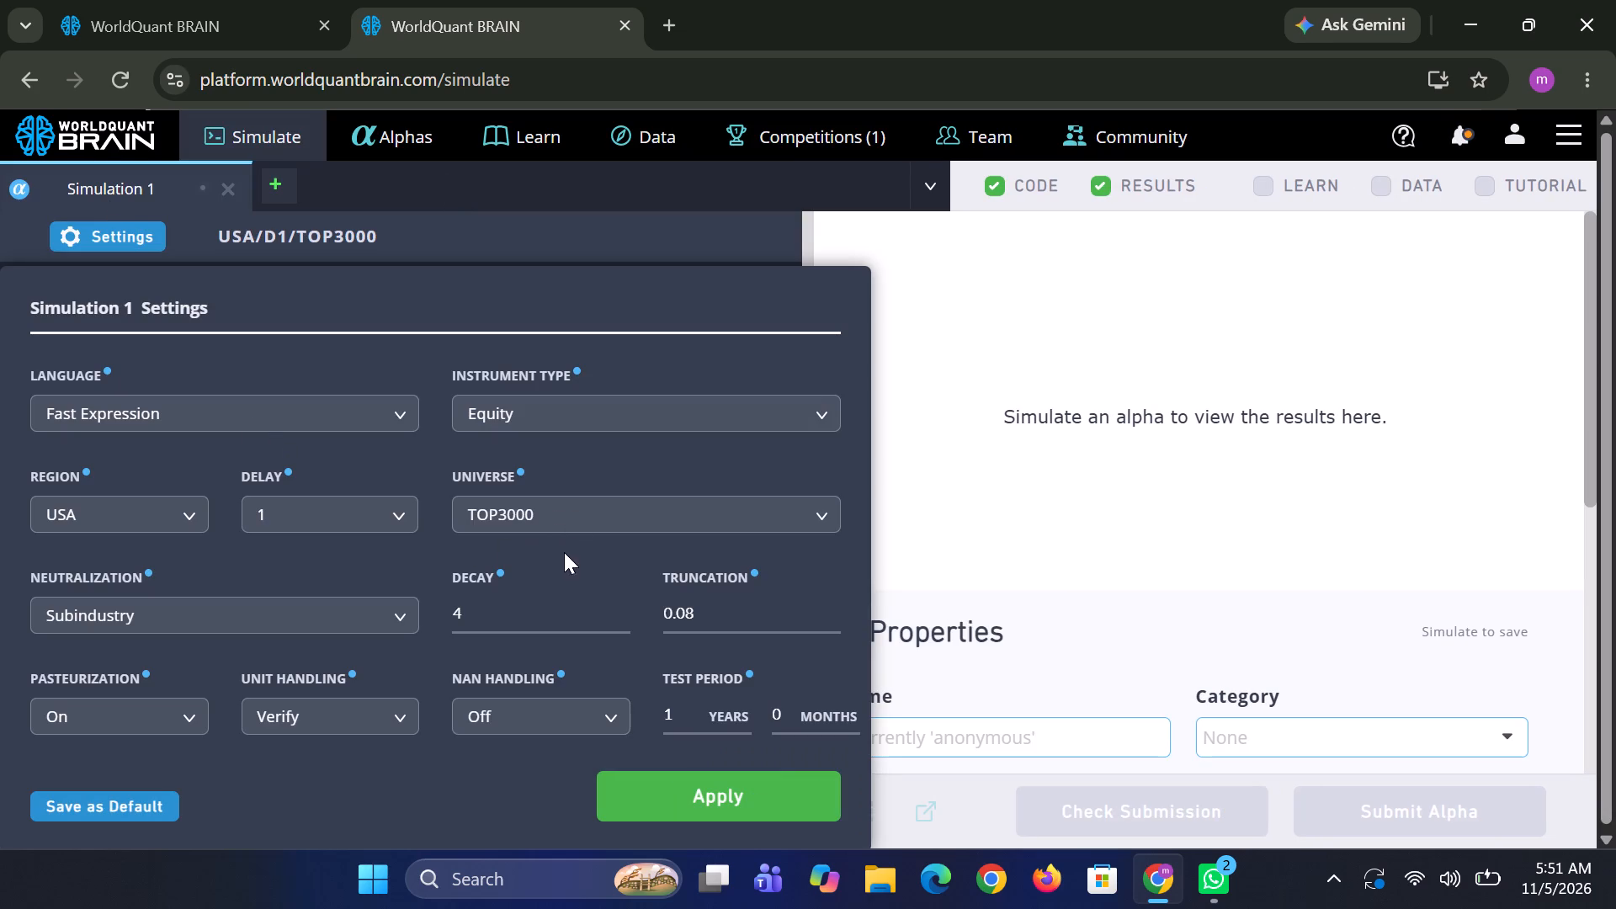
{"action": "left_click", "coordinate": [678, 721]}
{"action": "key", "text": "BackSpace"}
{"action": "key", "text": "0"}
{"action": "key", "text": "2"}
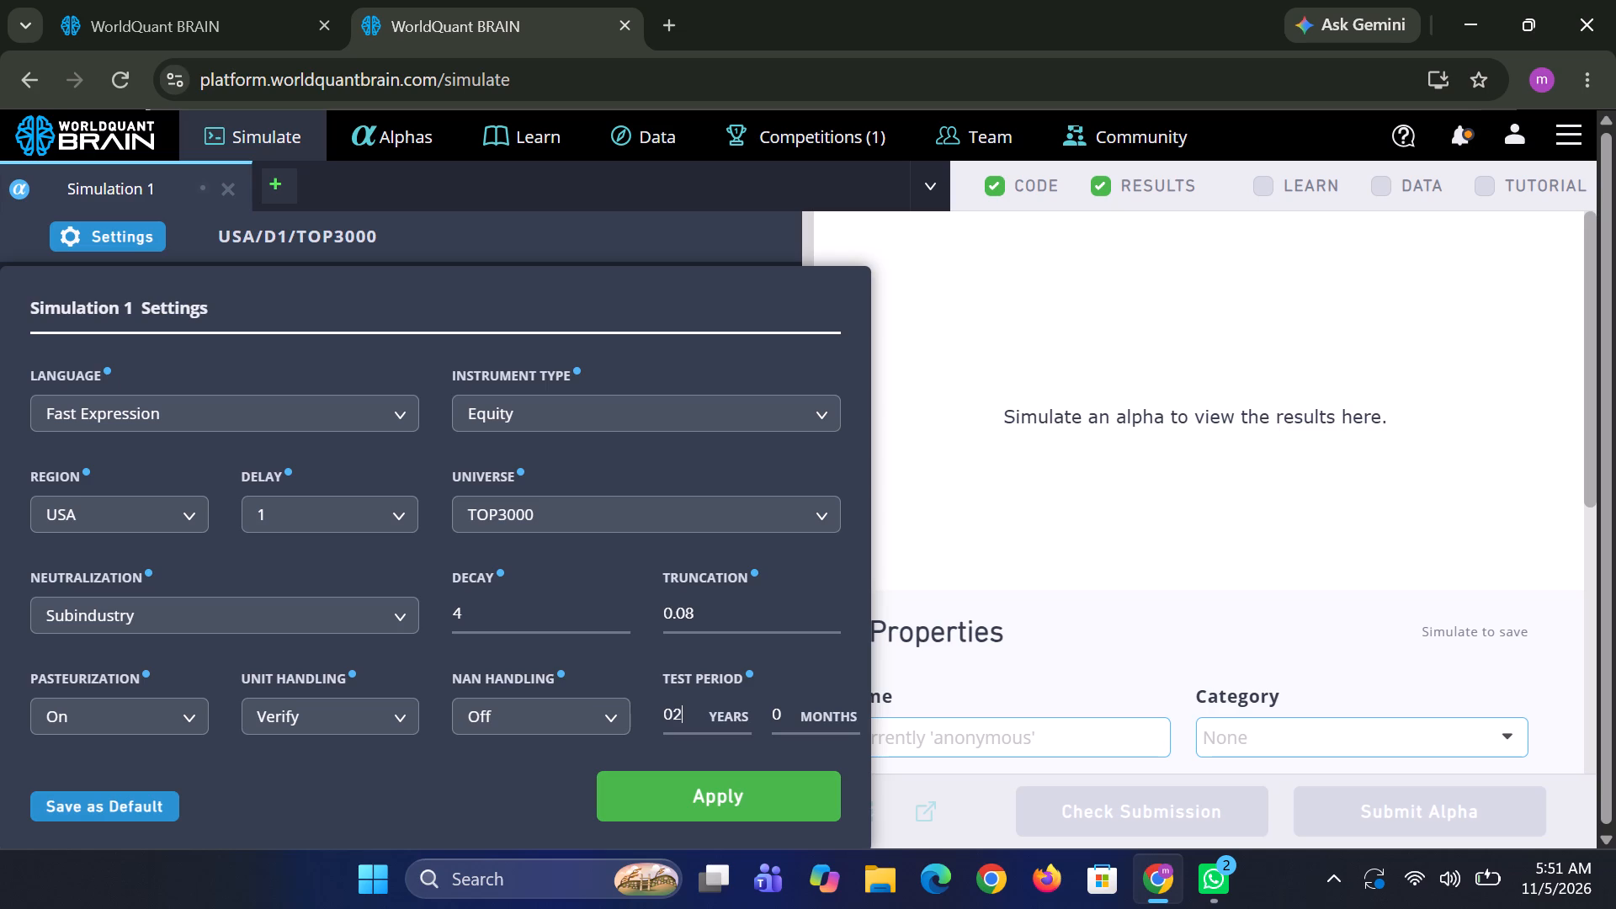
{"action": "left_click", "coordinate": [678, 721]}
{"action": "key", "text": "BackSpace"}
{"action": "key", "text": "BackSpace"}
{"action": "key", "text": "2"}
Set the decay to 6 and apply the second tab's simulation settings.
{"action": "left_click", "coordinate": [579, 621]}
{"action": "key", "text": "BackSpace"}
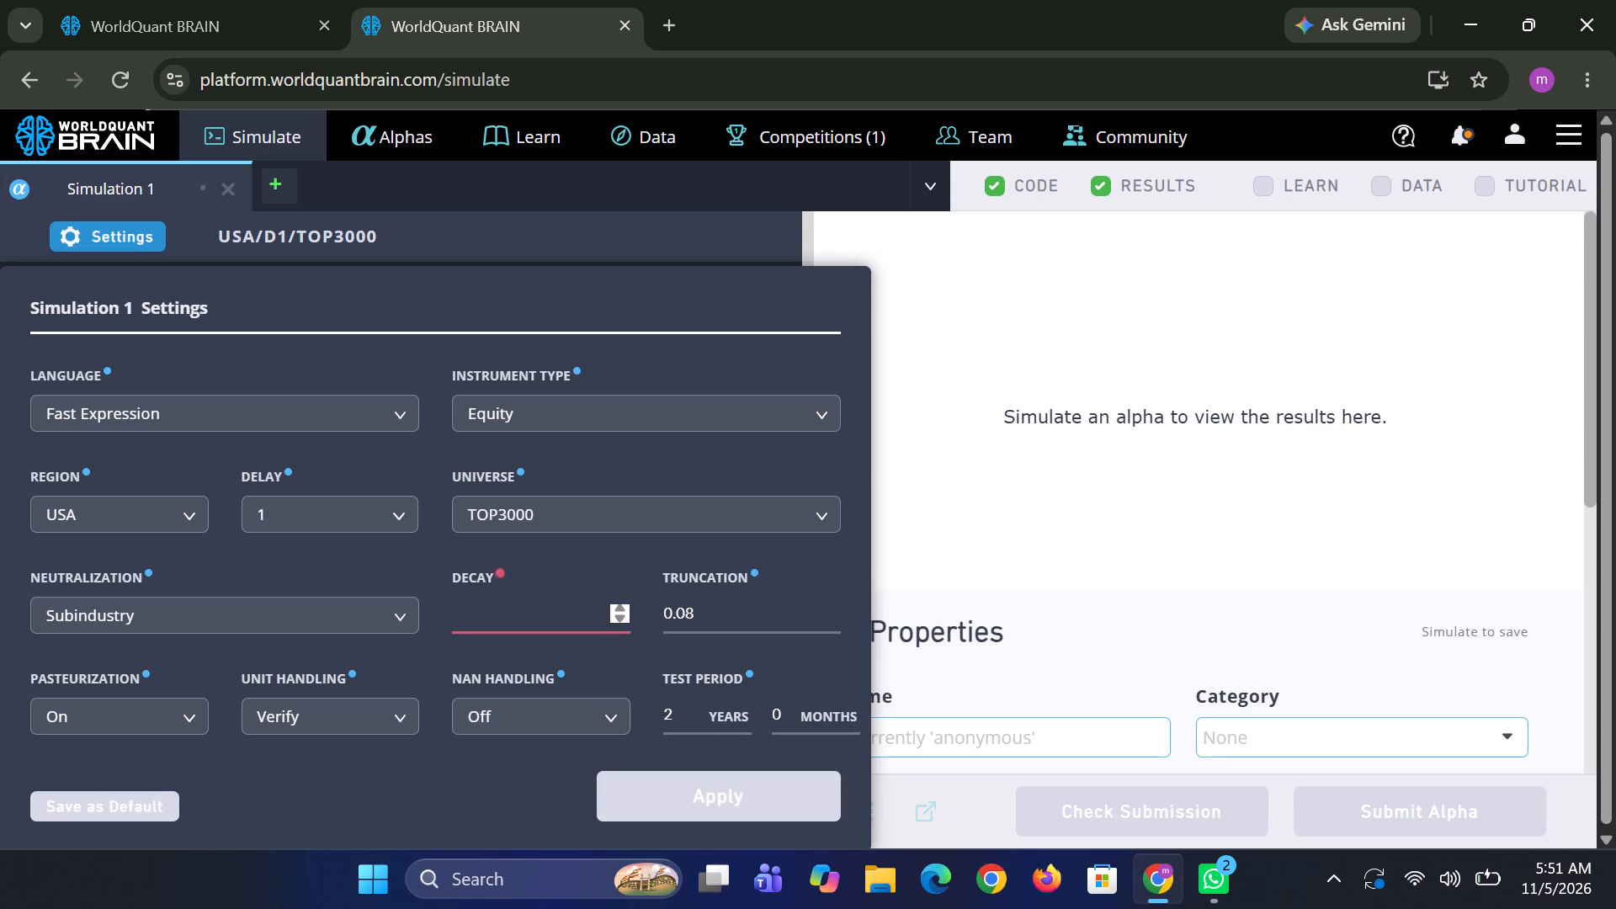
{"action": "key", "text": "6"}
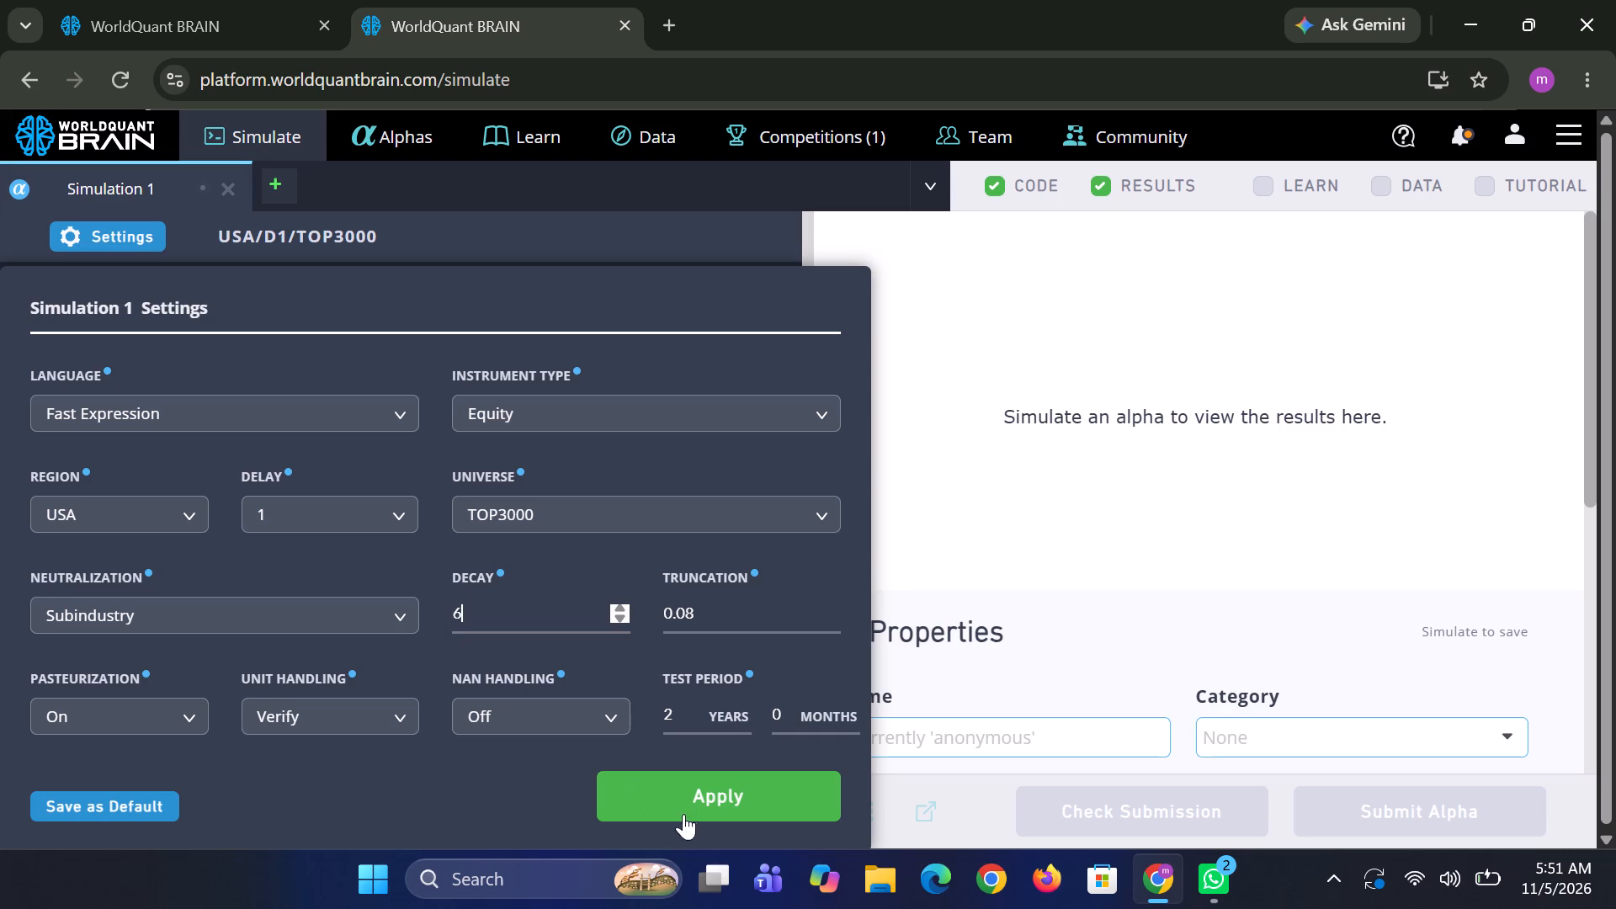
{"action": "left_click", "coordinate": [705, 822]}
{"action": "left_click", "coordinate": [722, 800]}
Simulate the alpha in the second tab with the applied settings.
{"action": "left_click", "coordinate": [744, 808]}
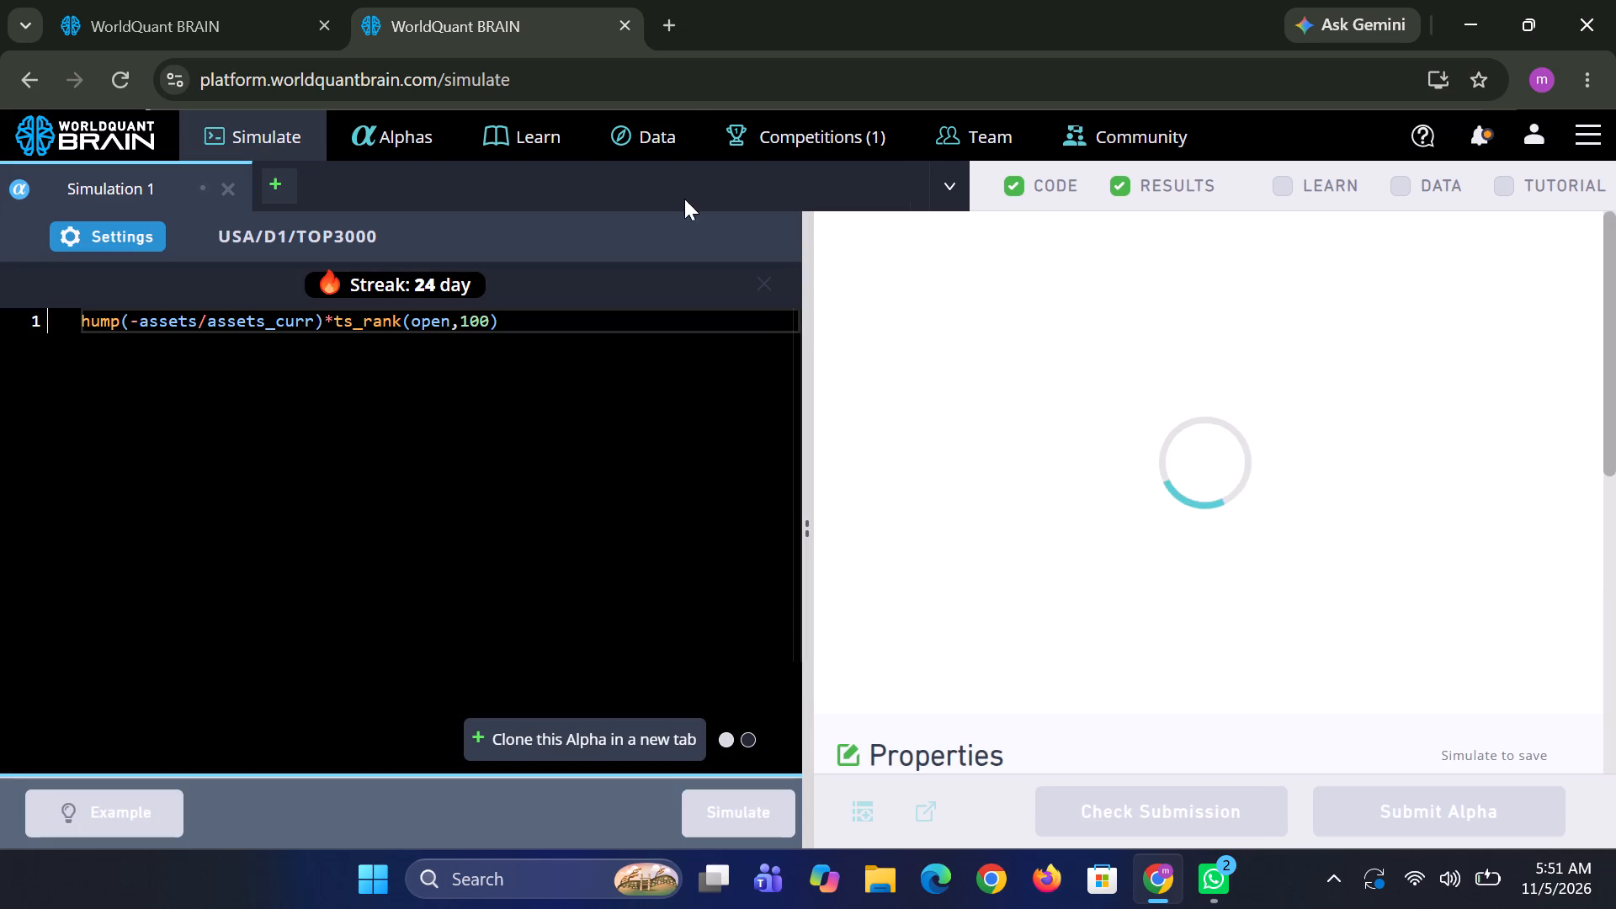
Open the WorldQuant BRAIN Simulate page in a third browser tab.
{"action": "left_click", "coordinate": [662, 34]}
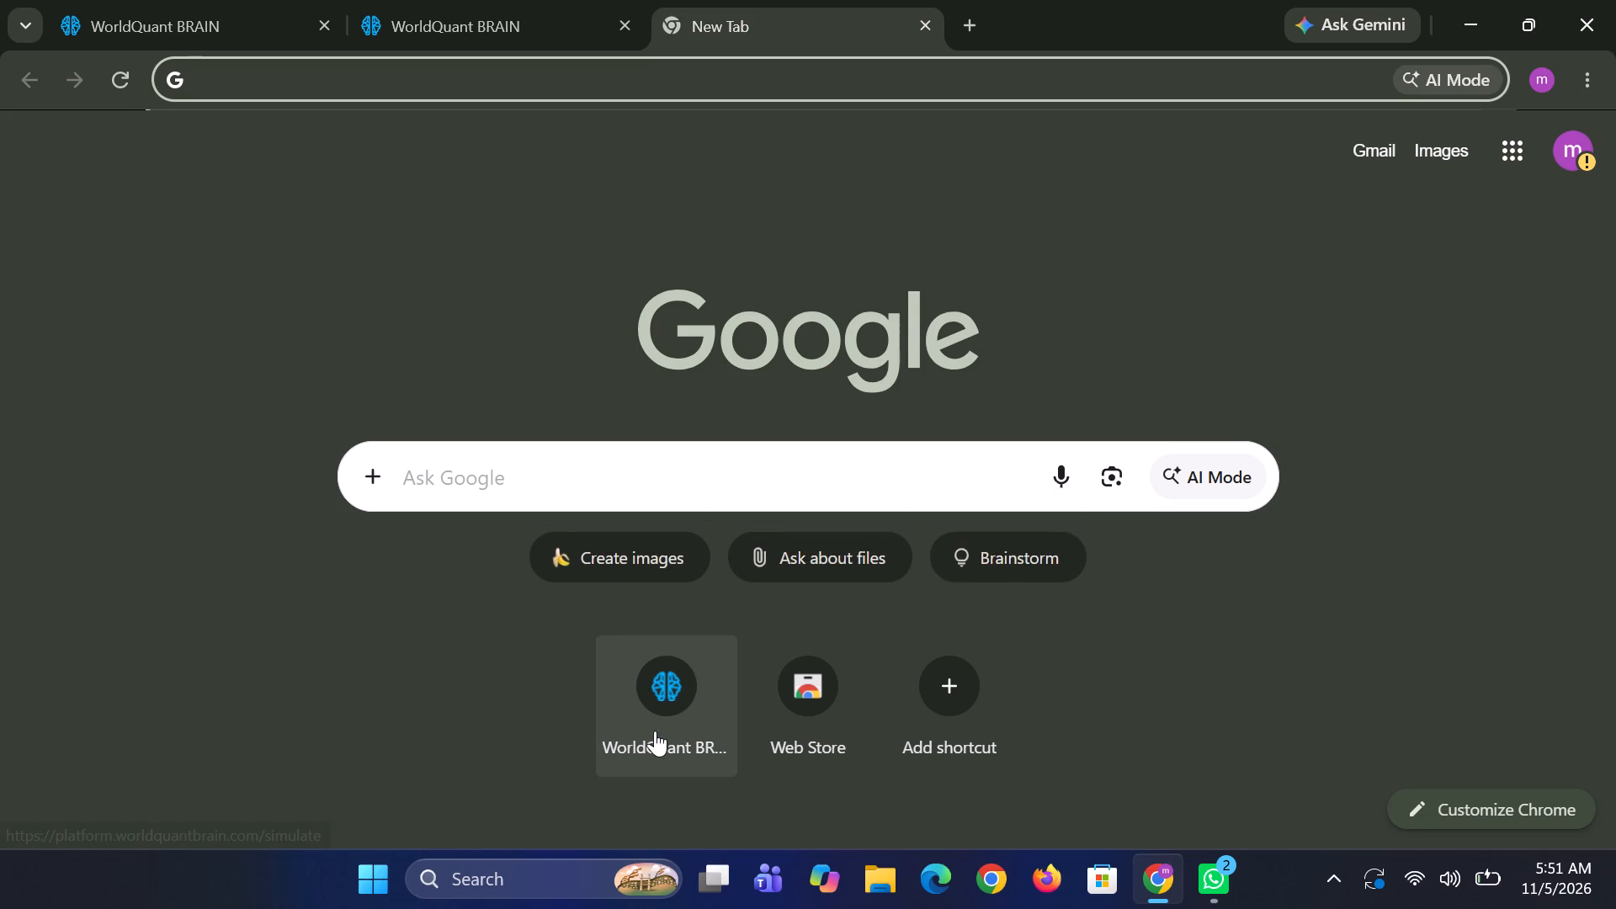
{"action": "left_click", "coordinate": [655, 731]}
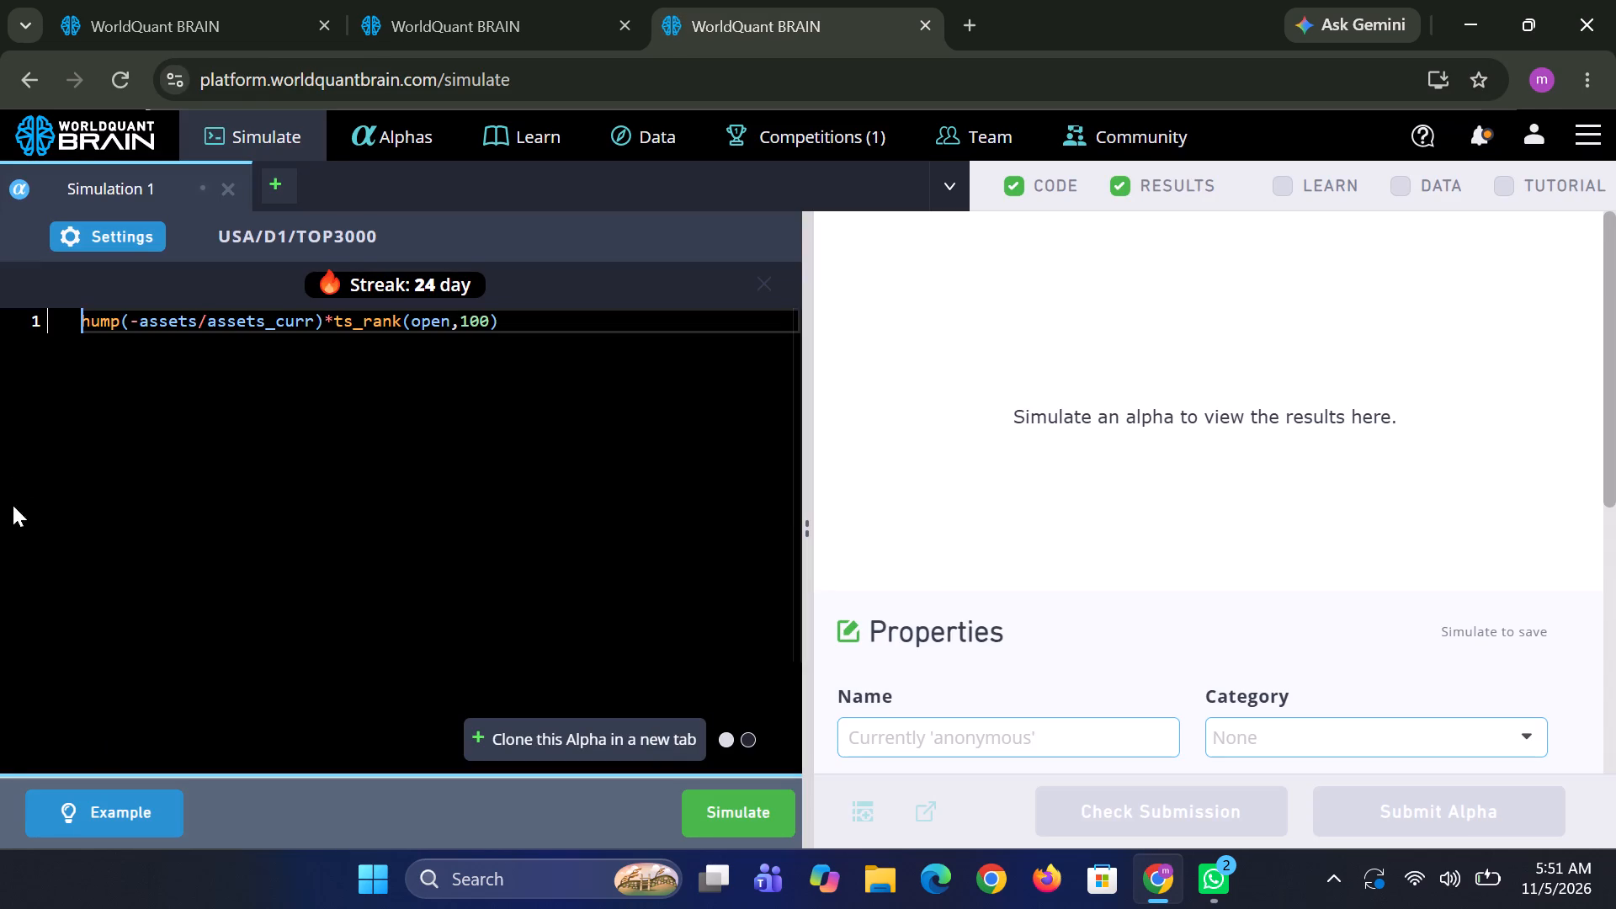
In the third tab's Simulation 1 settings, set the decay to 43 and the truncation to 0.04.
{"action": "left_click", "coordinate": [139, 241]}
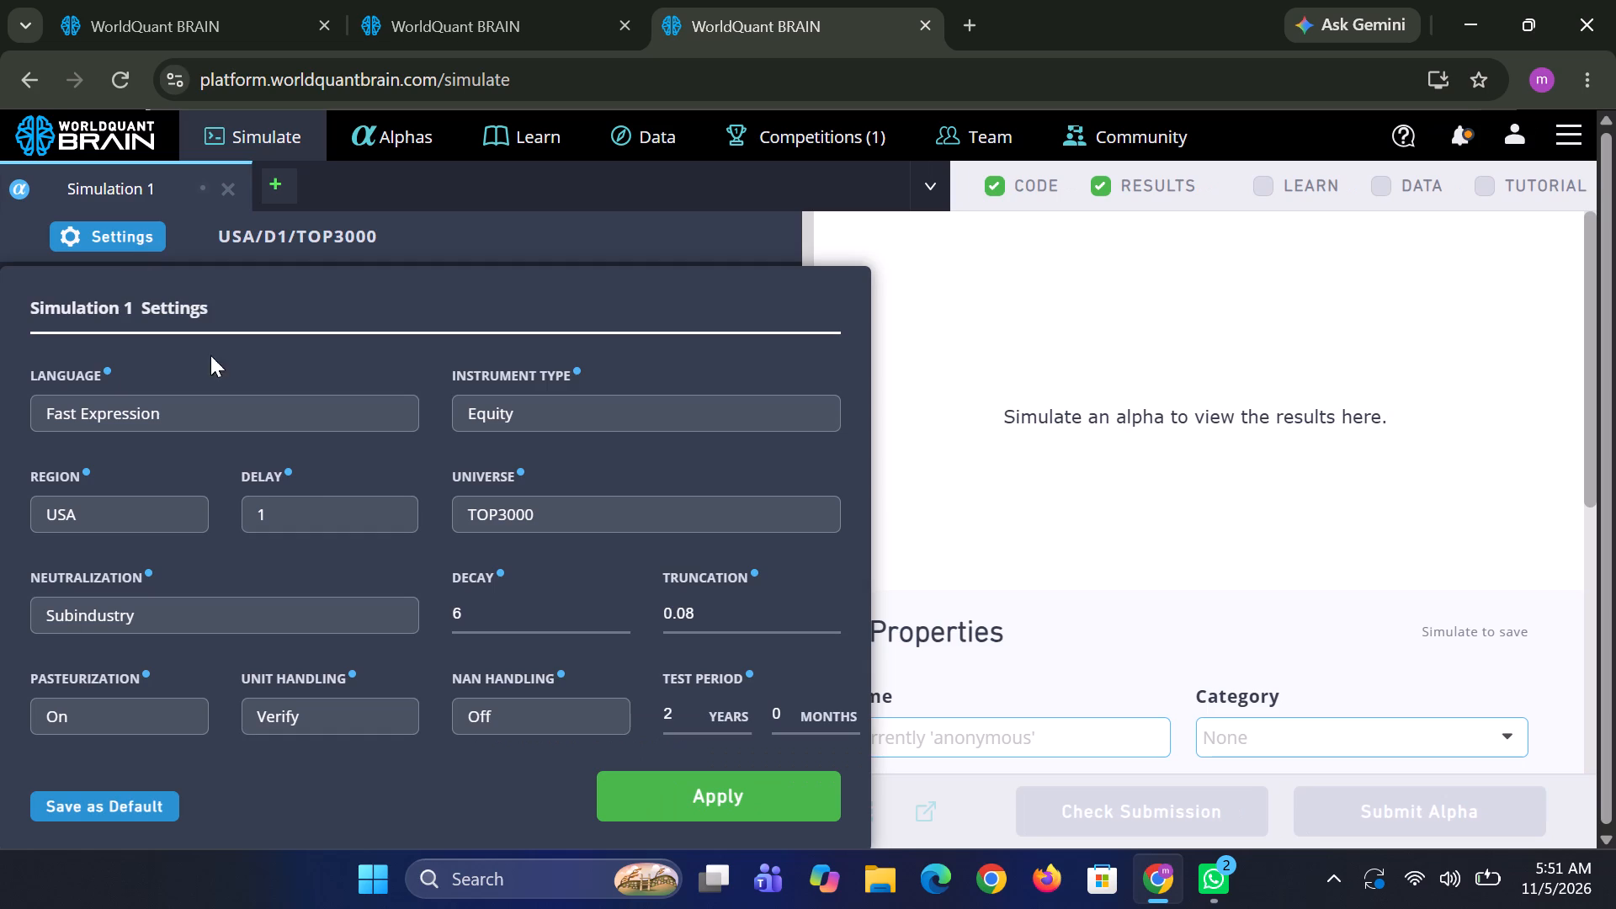
{"action": "left_click", "coordinate": [509, 609]}
{"action": "key", "text": "BackSpace"}
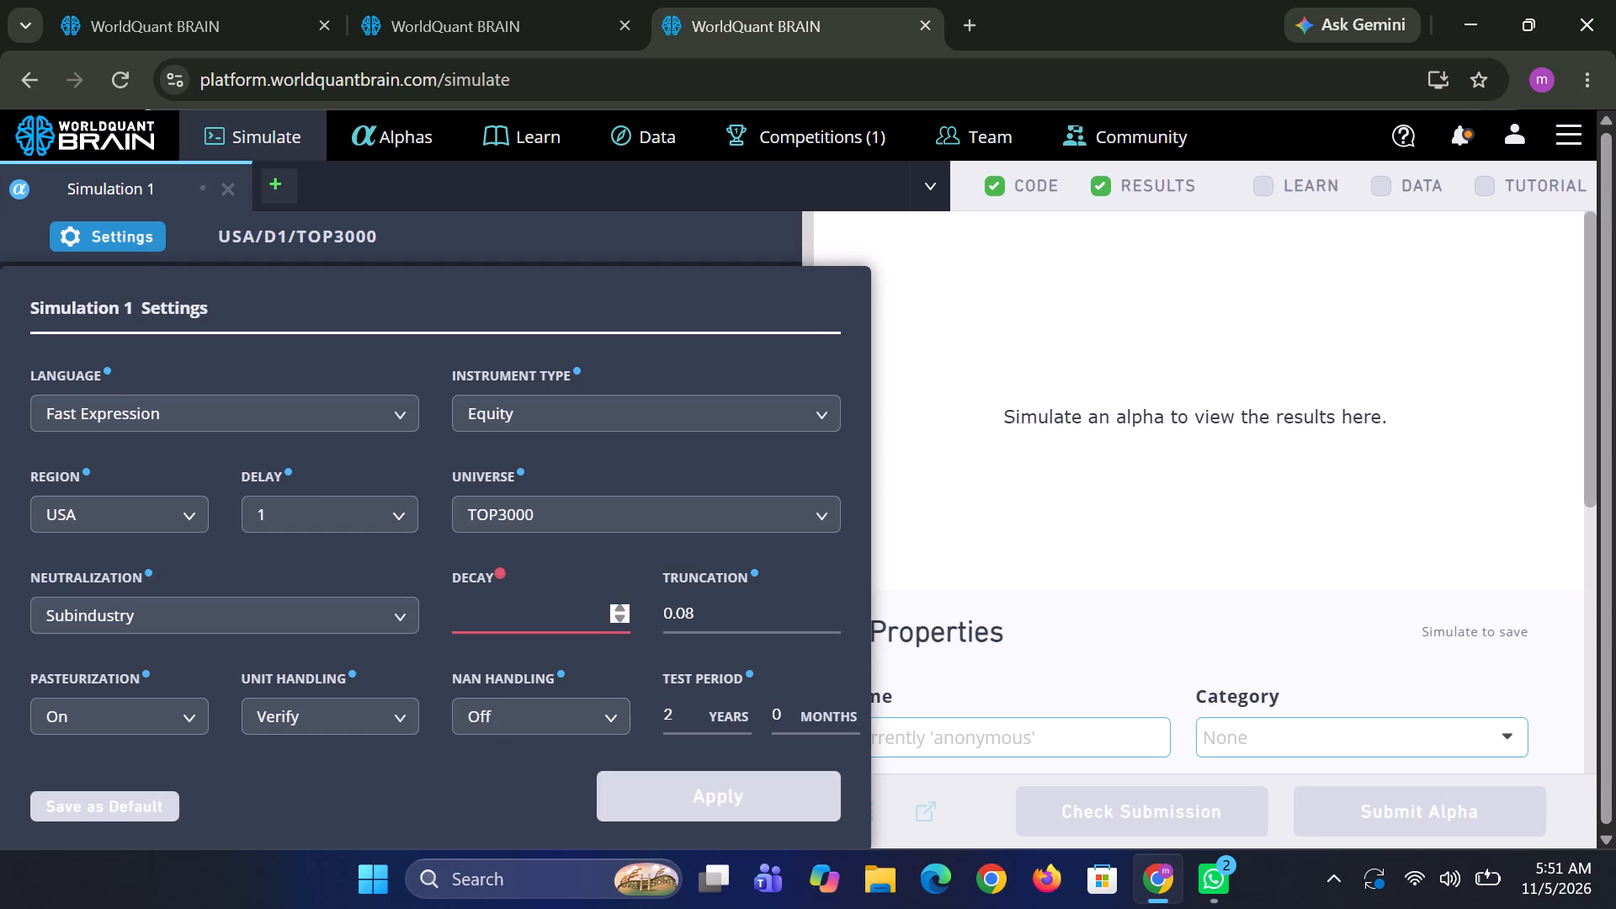
{"action": "type", "text": "43"}
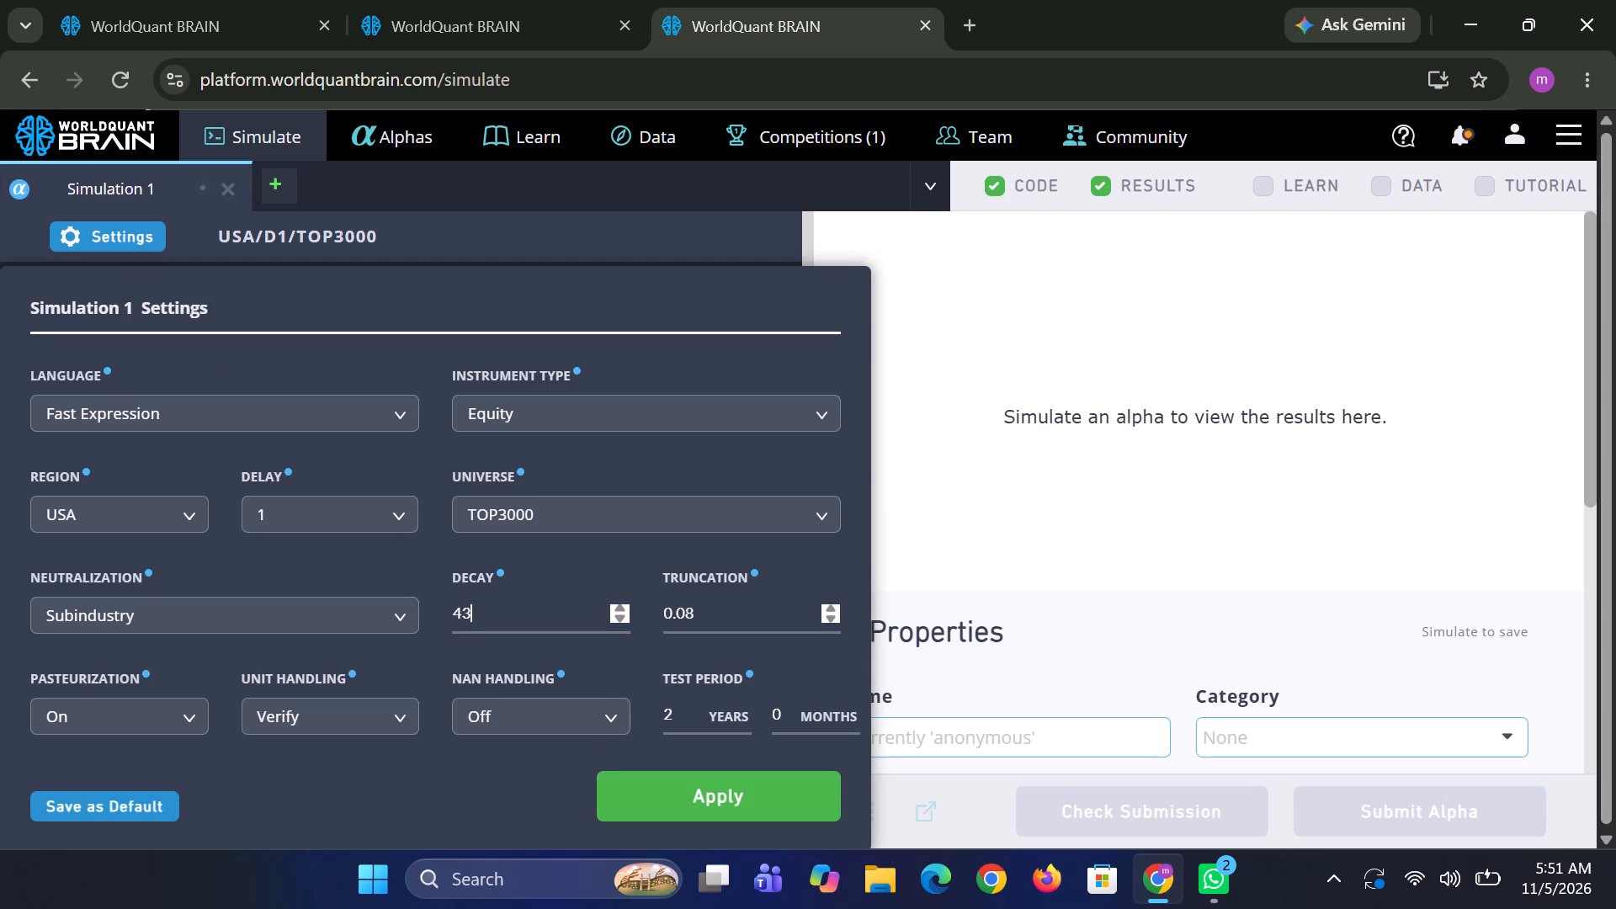
{"action": "left_click", "coordinate": [730, 617]}
{"action": "key", "text": "BackSpace"}
{"action": "key", "text": "4"}
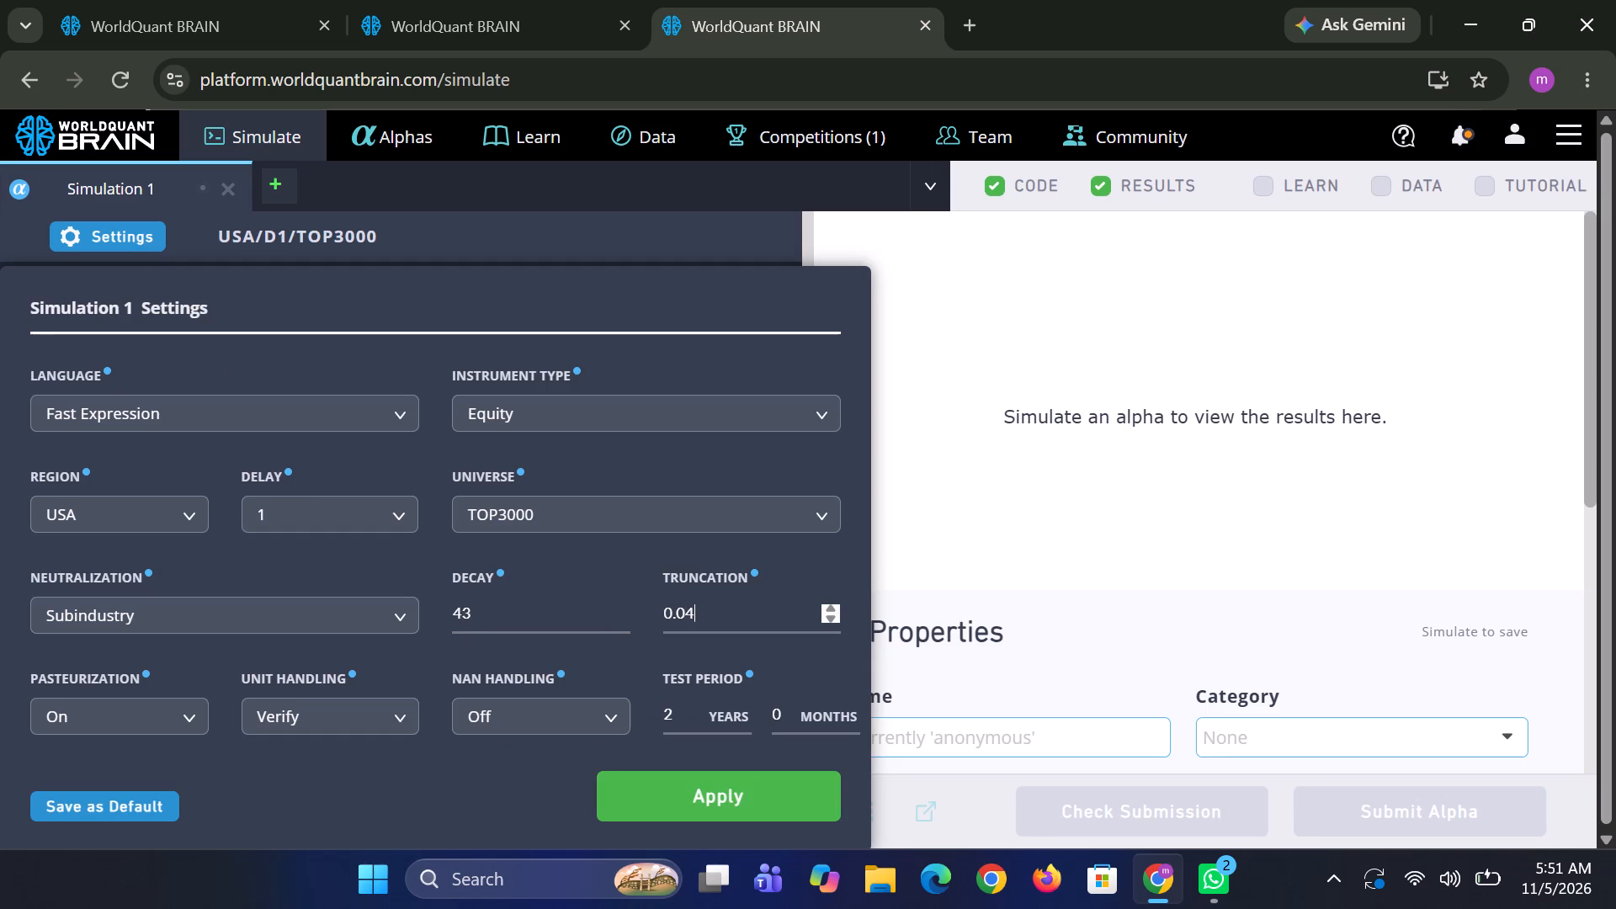
Set the universe to TOP2000 and the neutralization to Sector in the Simulation 1 settings.
{"action": "left_click", "coordinate": [831, 514]}
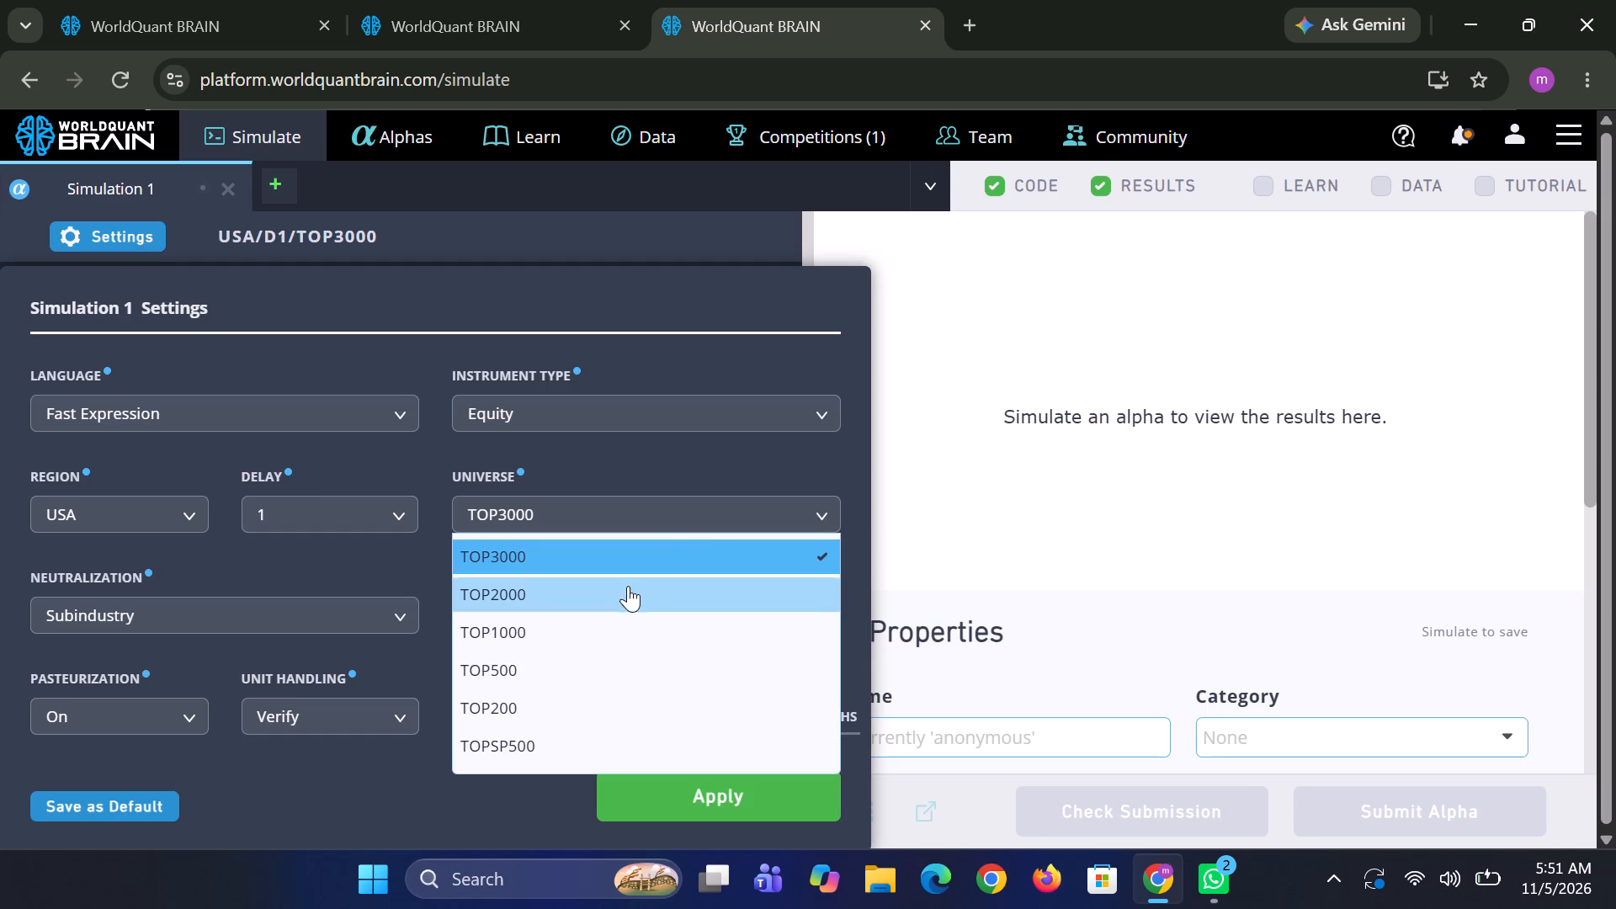
{"action": "left_click", "coordinate": [609, 610]}
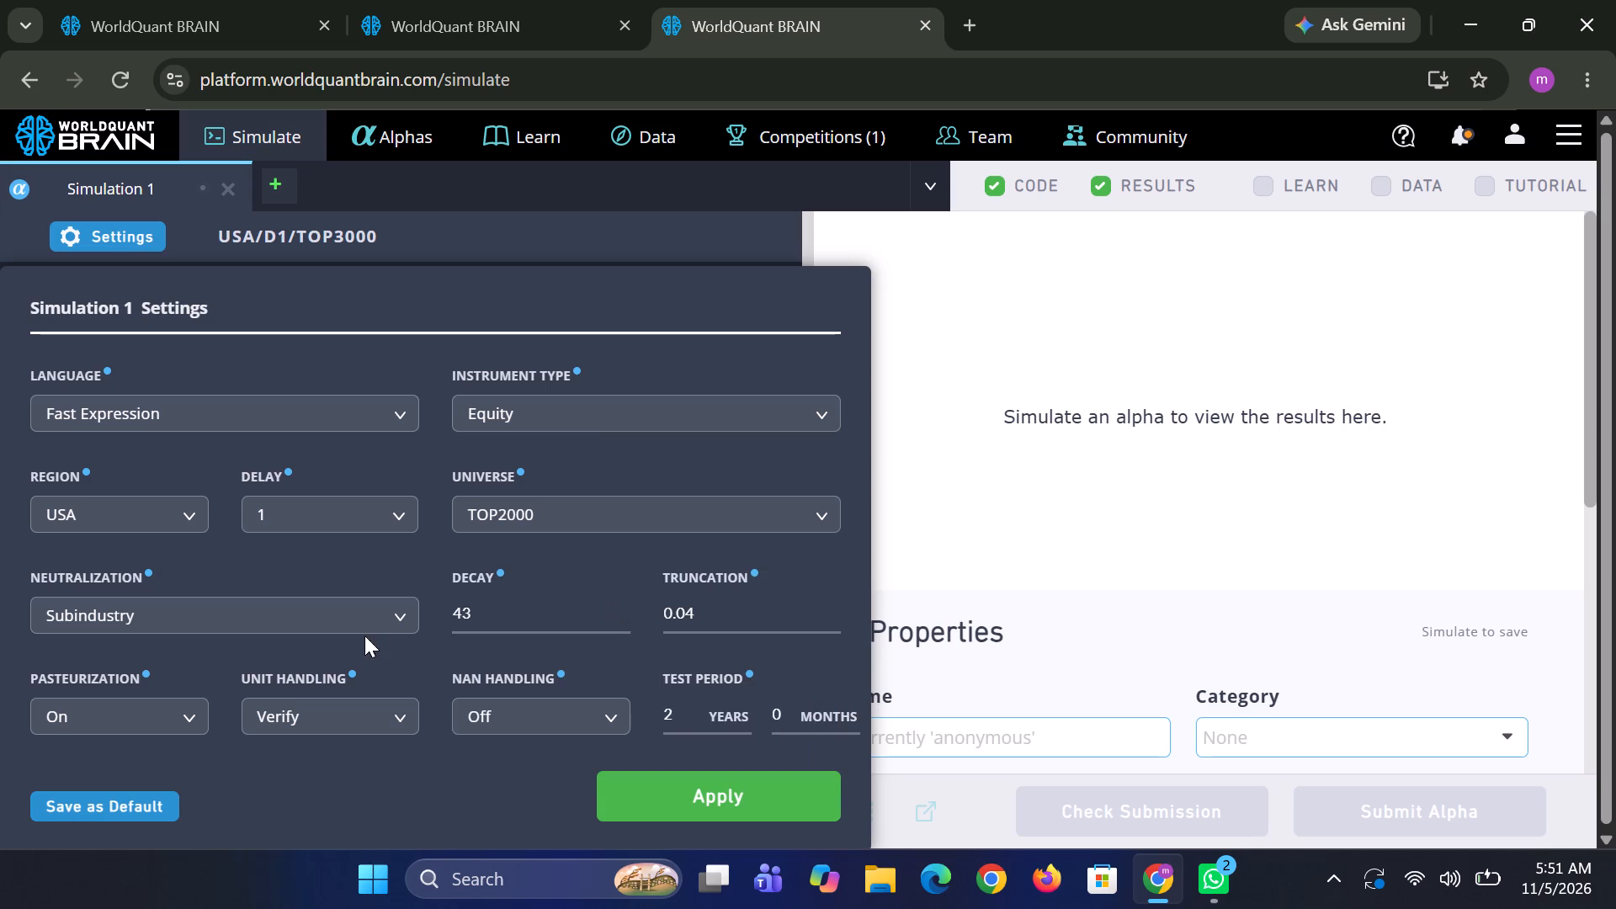
{"action": "left_click", "coordinate": [396, 620]}
{"action": "left_click", "coordinate": [230, 731]}
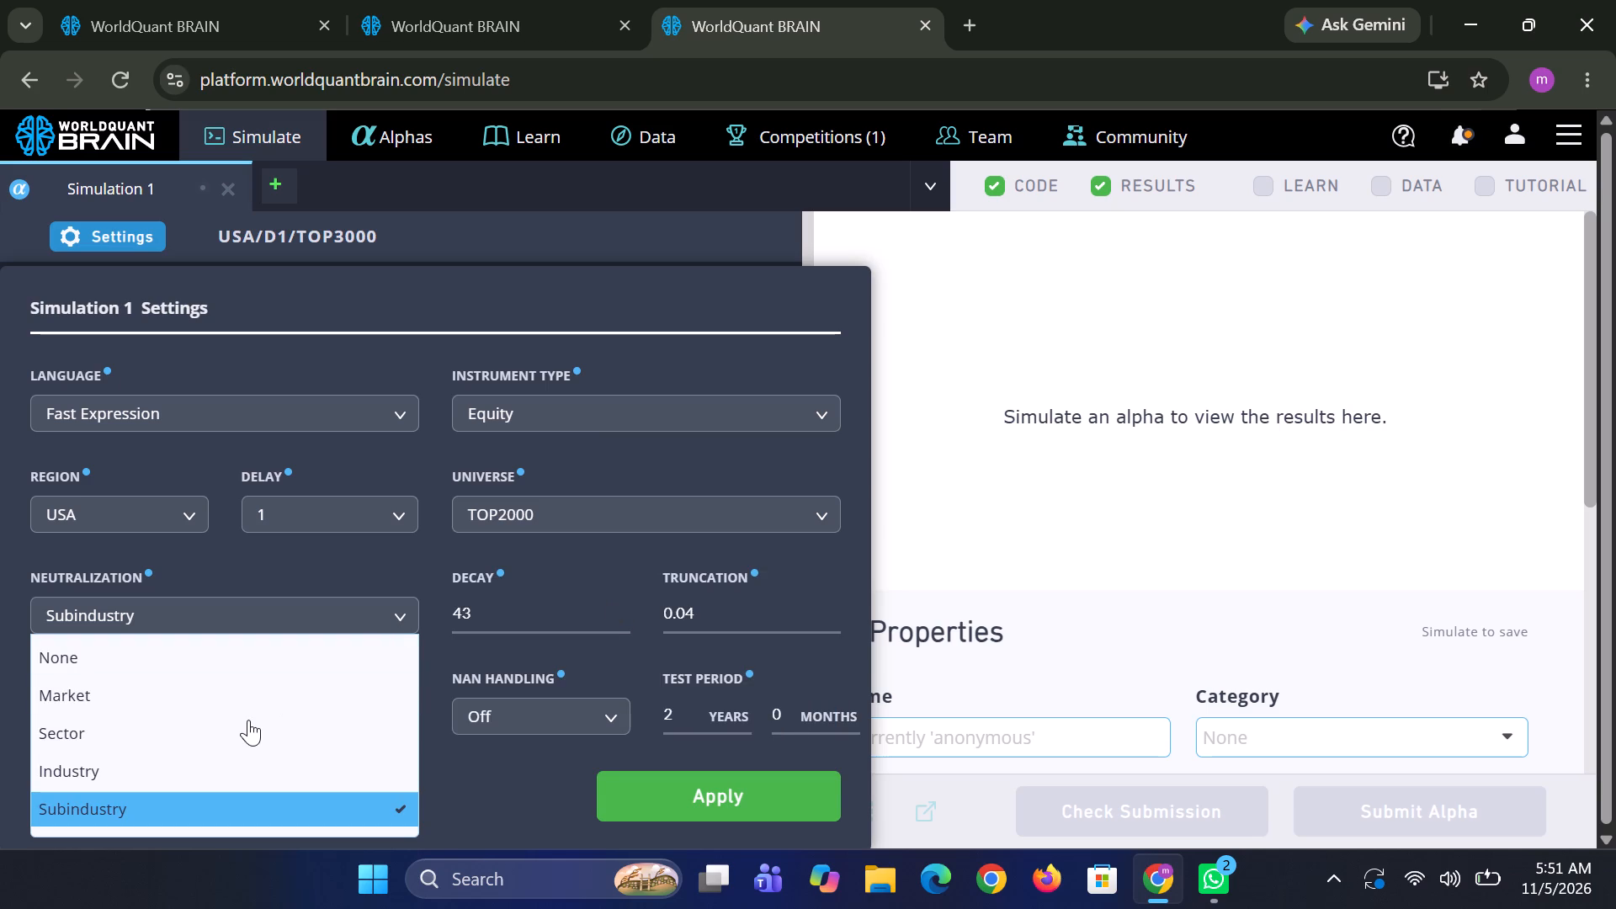
Set the test period to 0 years and apply the third tab's simulation settings.
{"action": "left_click", "coordinate": [679, 718]}
{"action": "key", "text": "BackSpace"}
{"action": "key", "text": "0"}
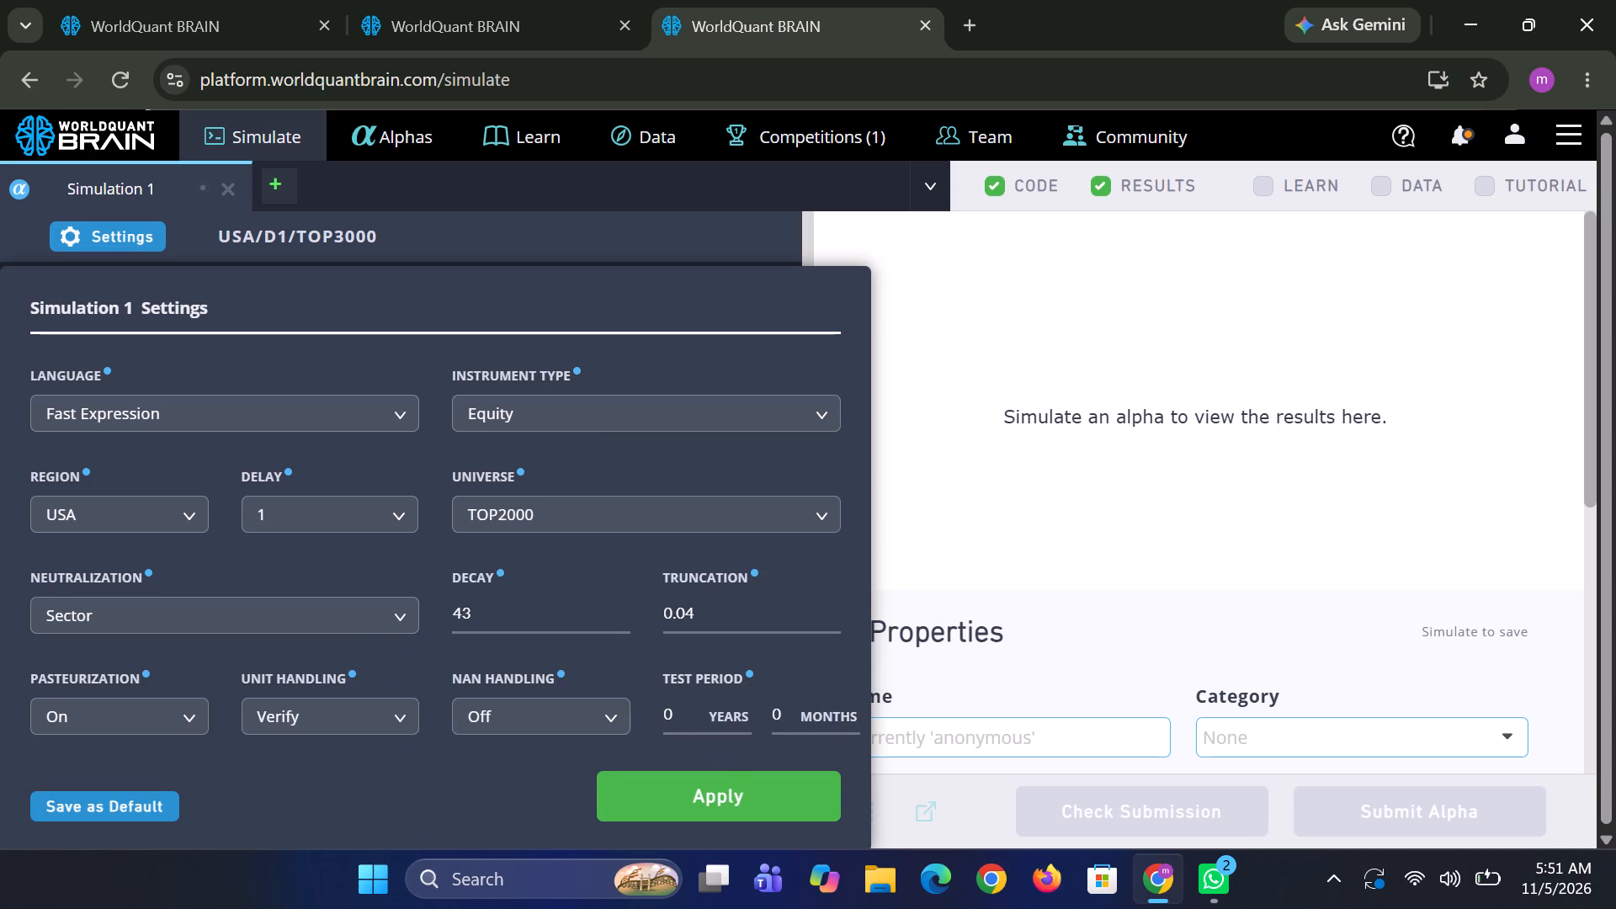
{"action": "left_click", "coordinate": [743, 788]}
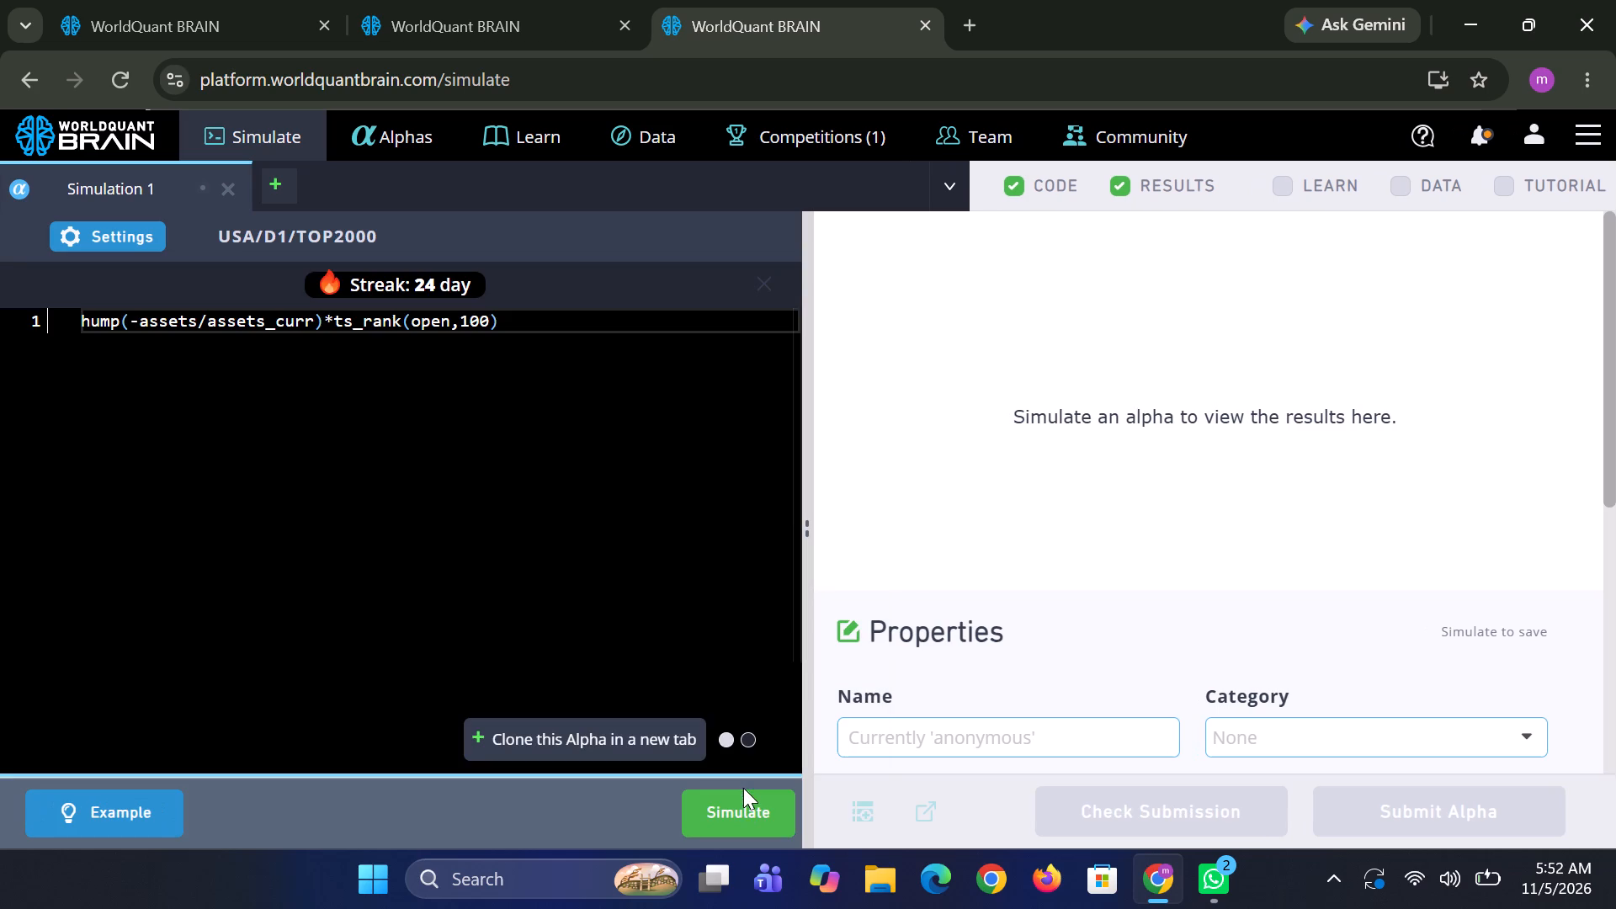
Simulate the alpha in the third tab with the applied TOP2000 settings.
{"action": "left_click", "coordinate": [743, 804]}
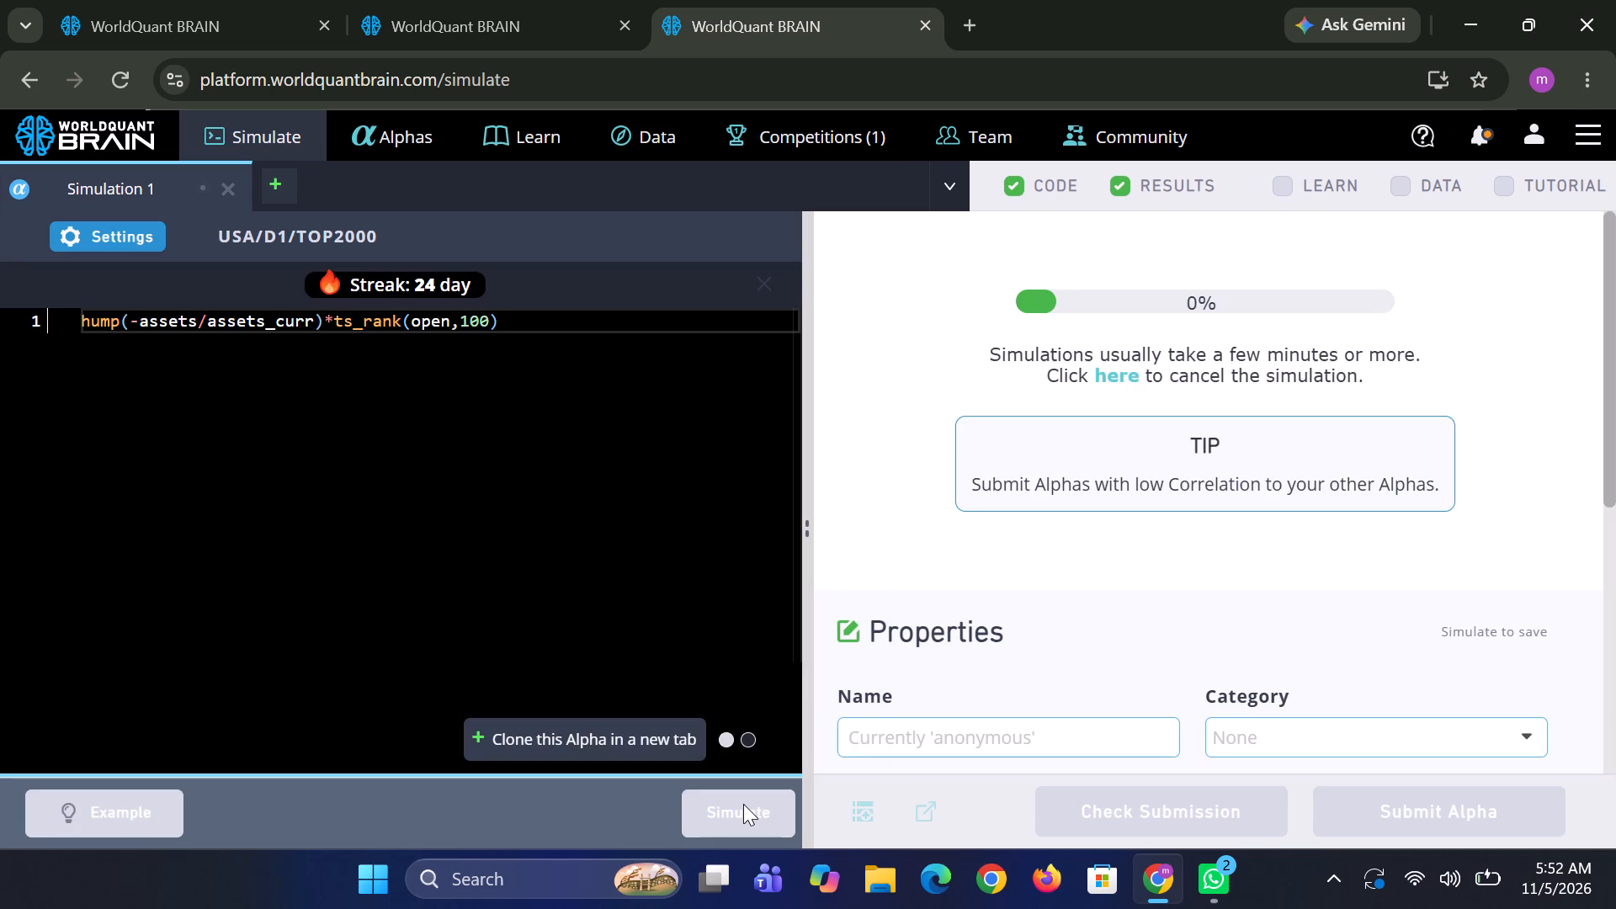
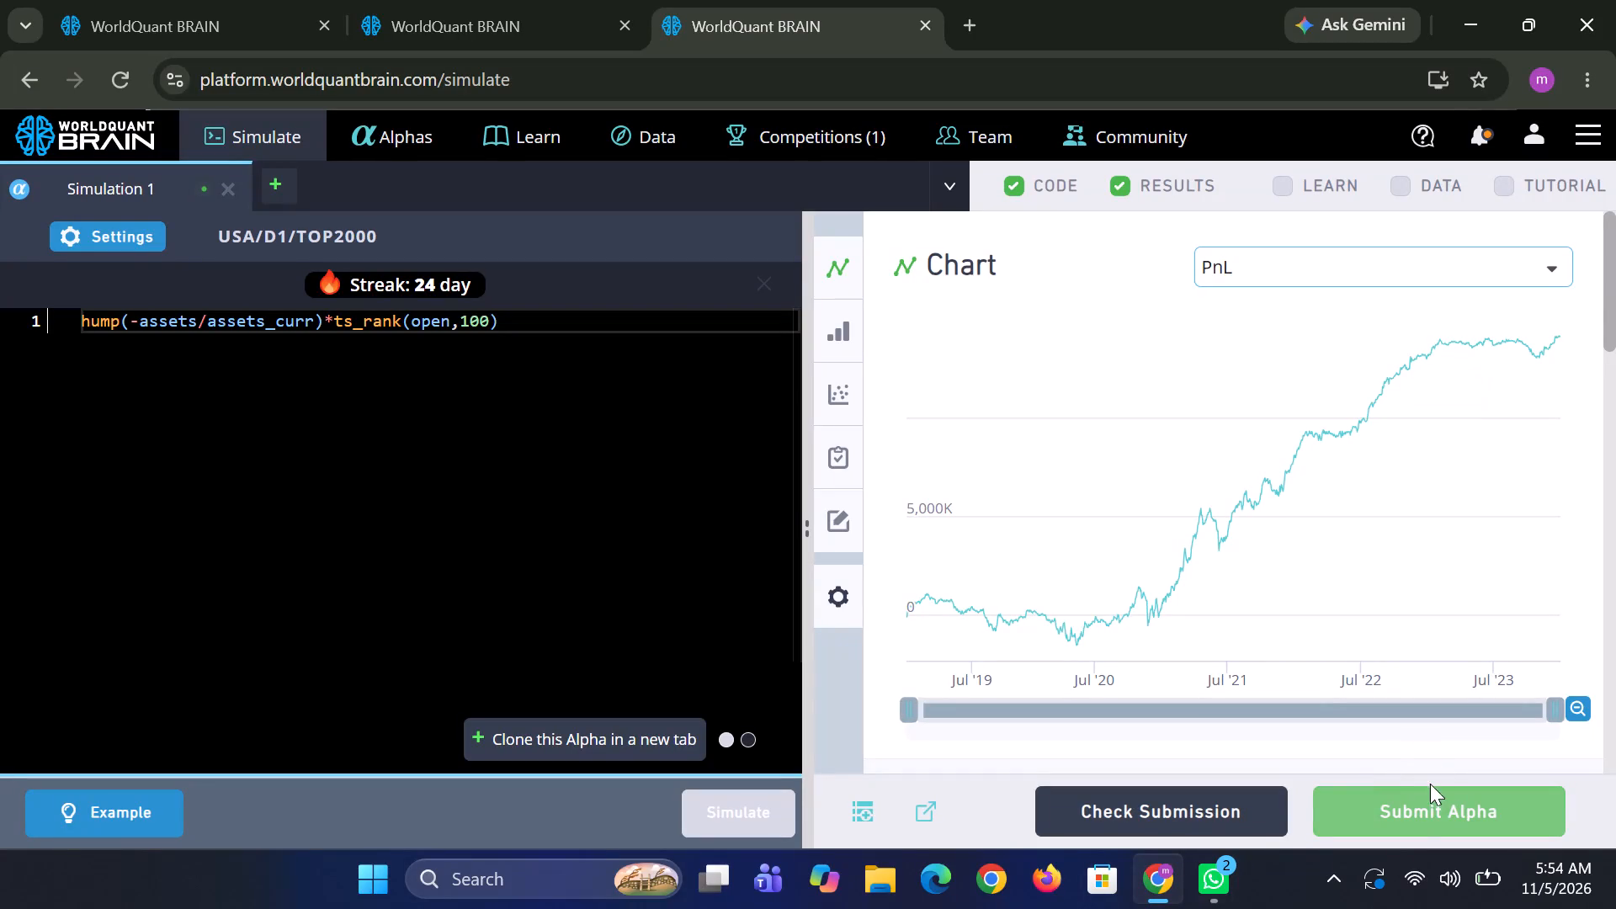
Submit the TOP2000 alpha simulated in the third tab.
{"action": "left_click", "coordinate": [1426, 811]}
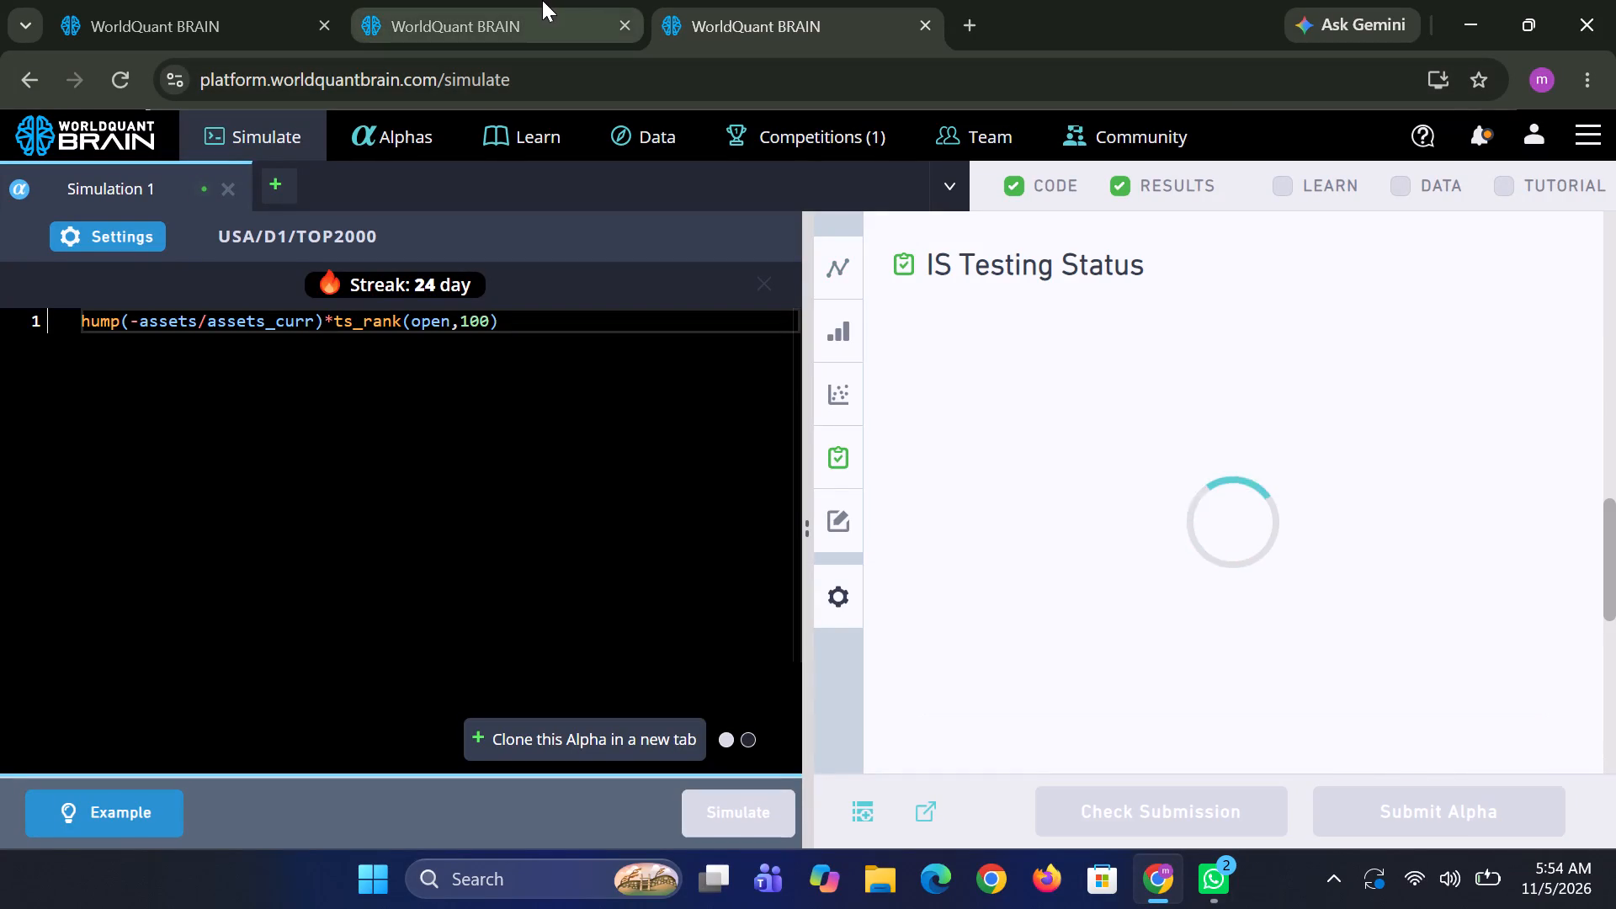
Show the test period for the TOP3000 simulations in the second tab and the first tab.
{"action": "left_click", "coordinate": [542, 0]}
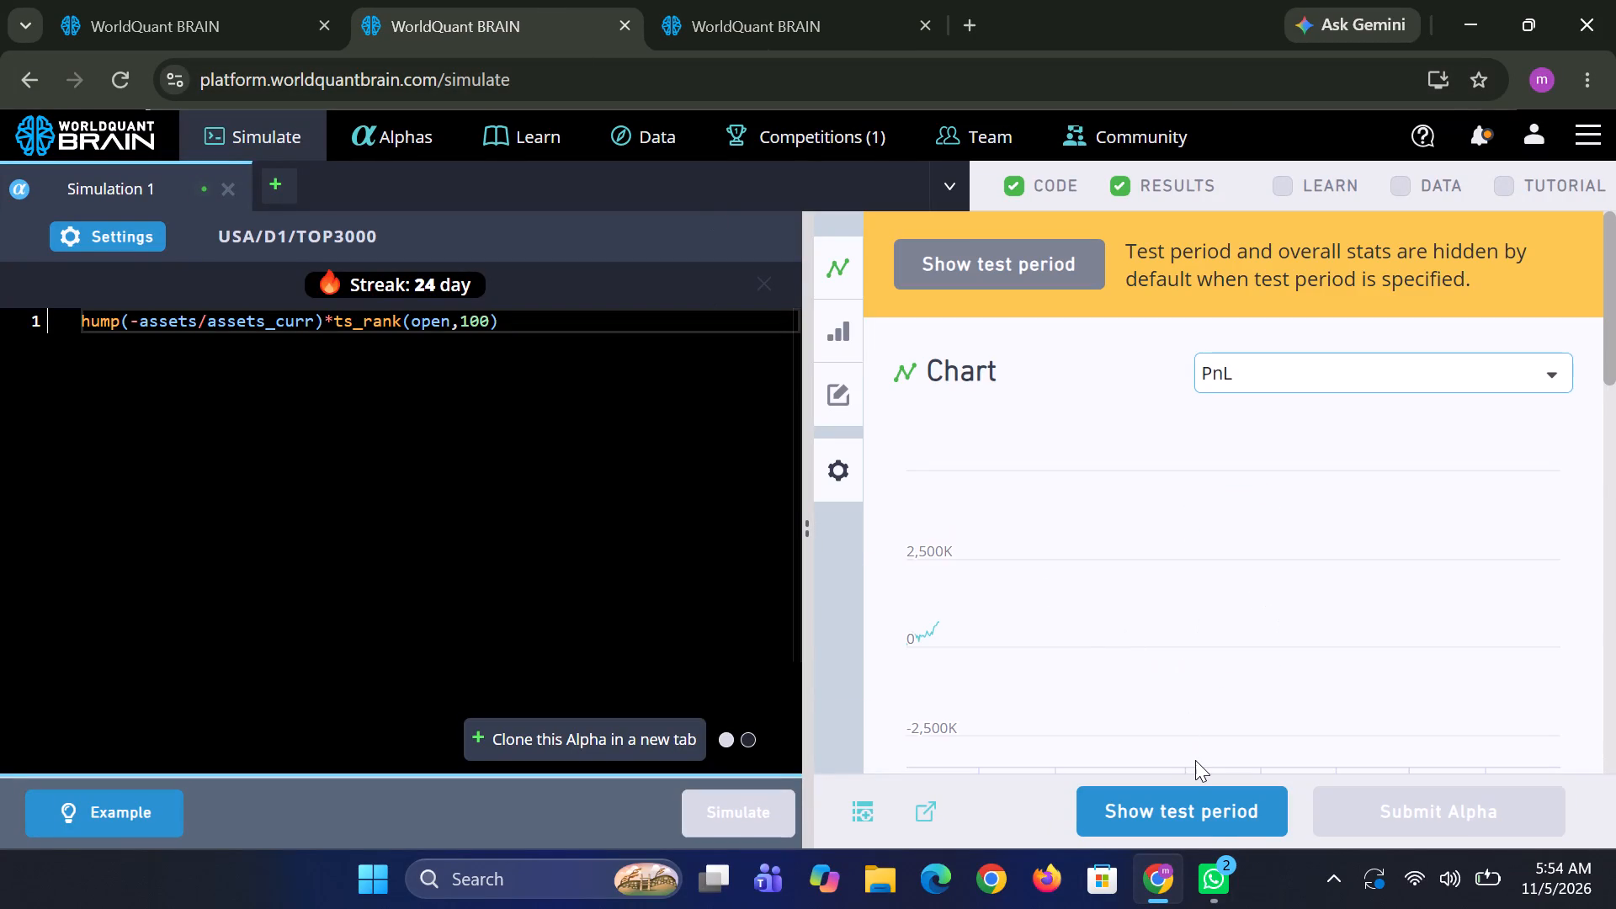
{"action": "left_click", "coordinate": [1214, 810]}
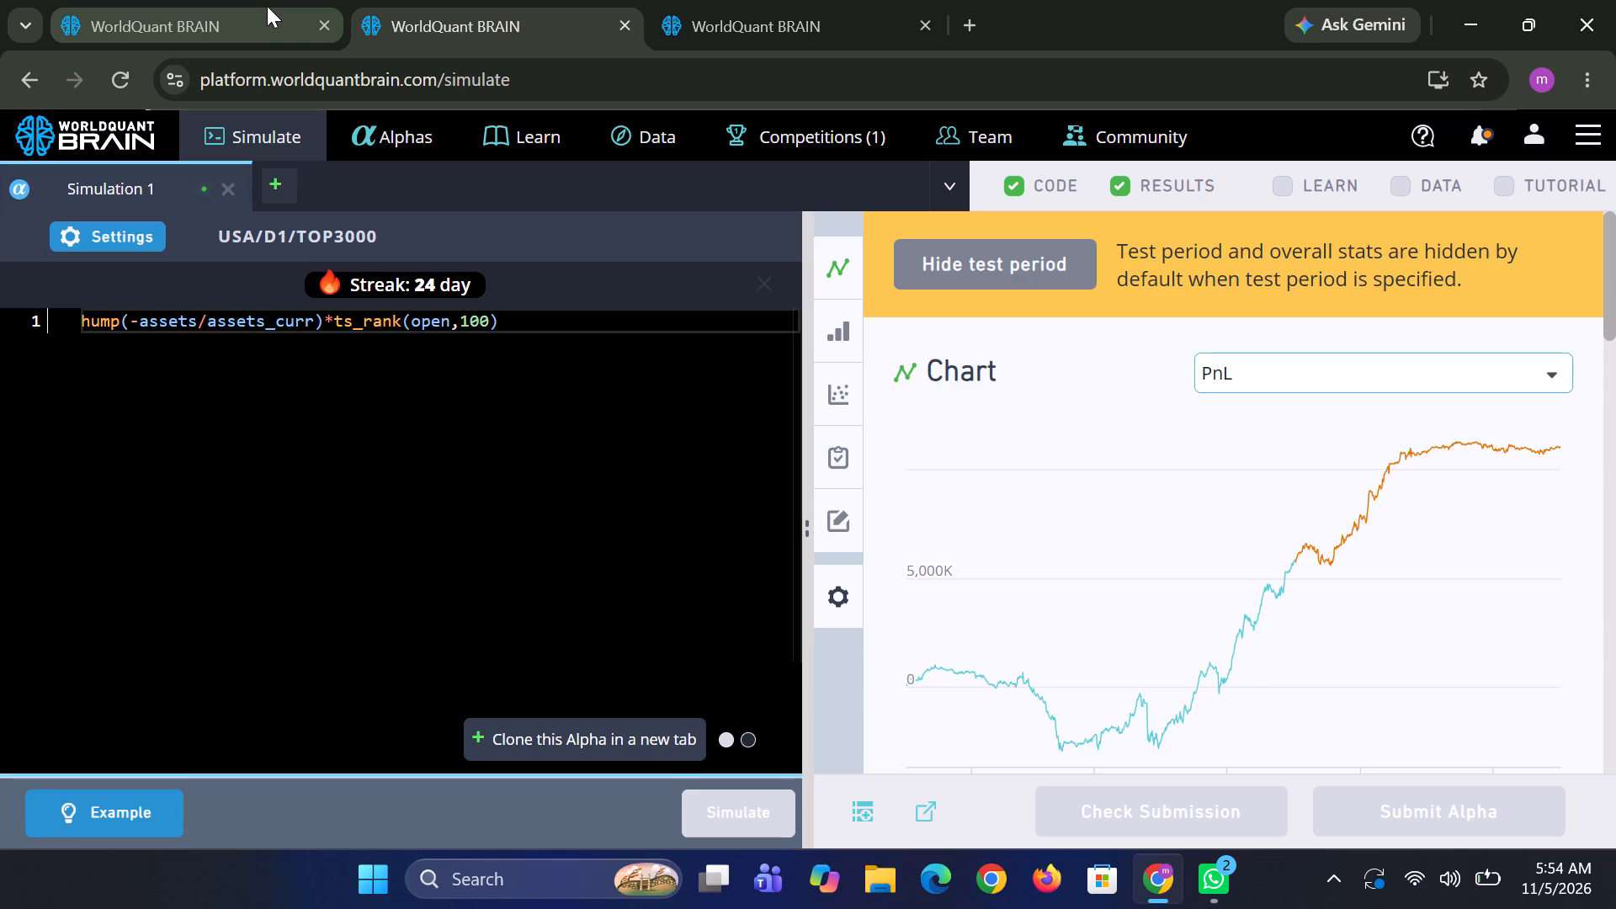
{"action": "left_click", "coordinate": [267, 6]}
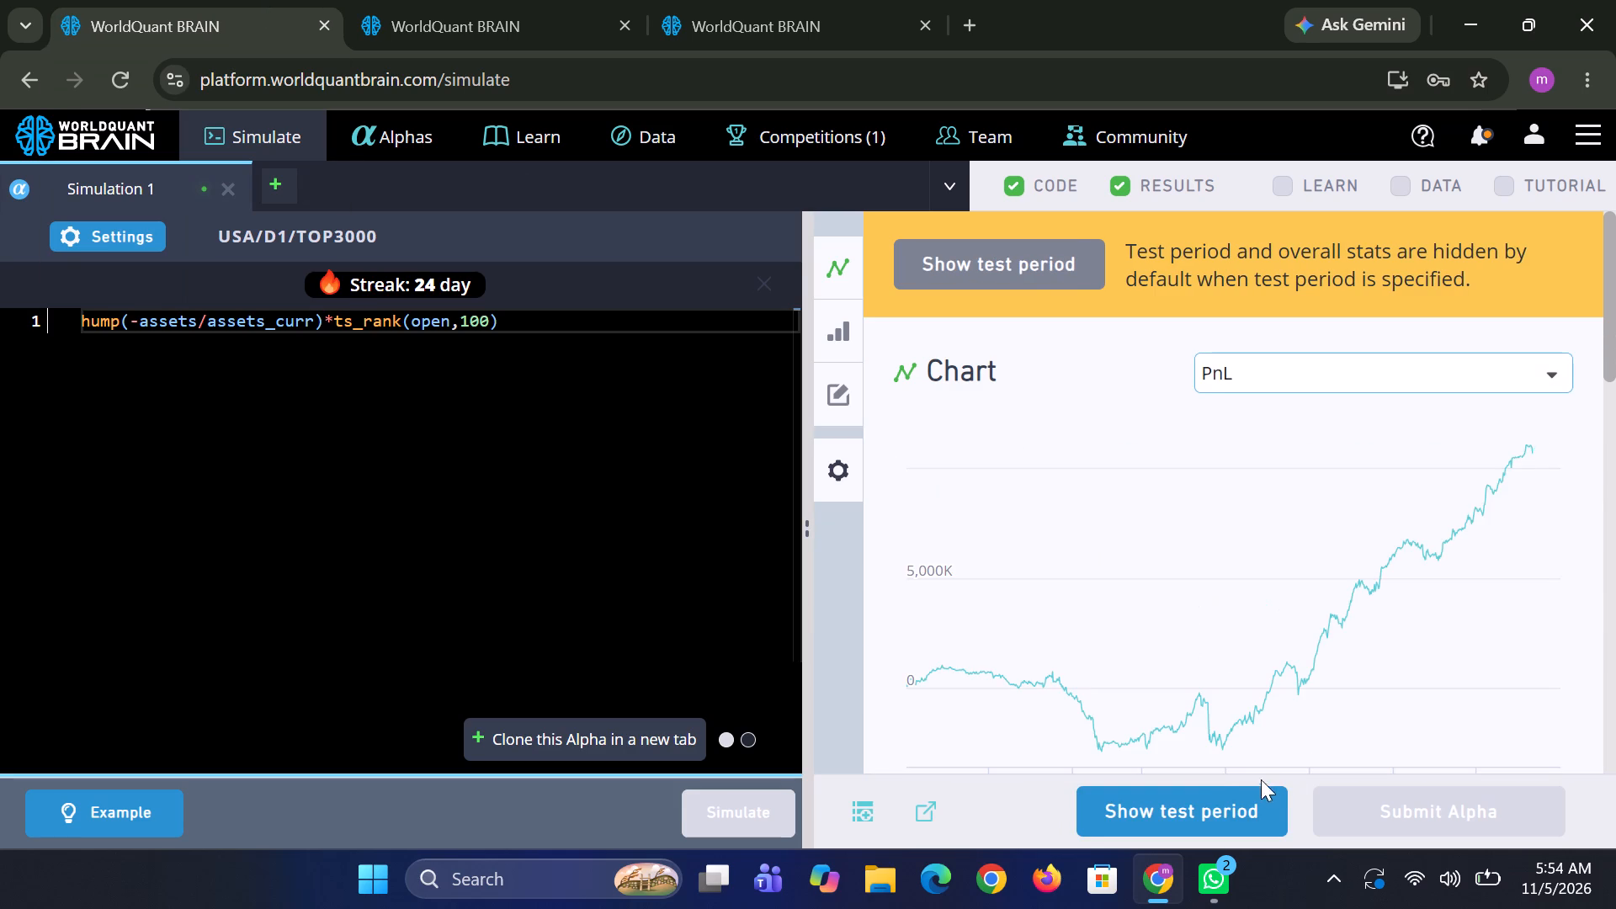
{"action": "left_click", "coordinate": [1228, 789]}
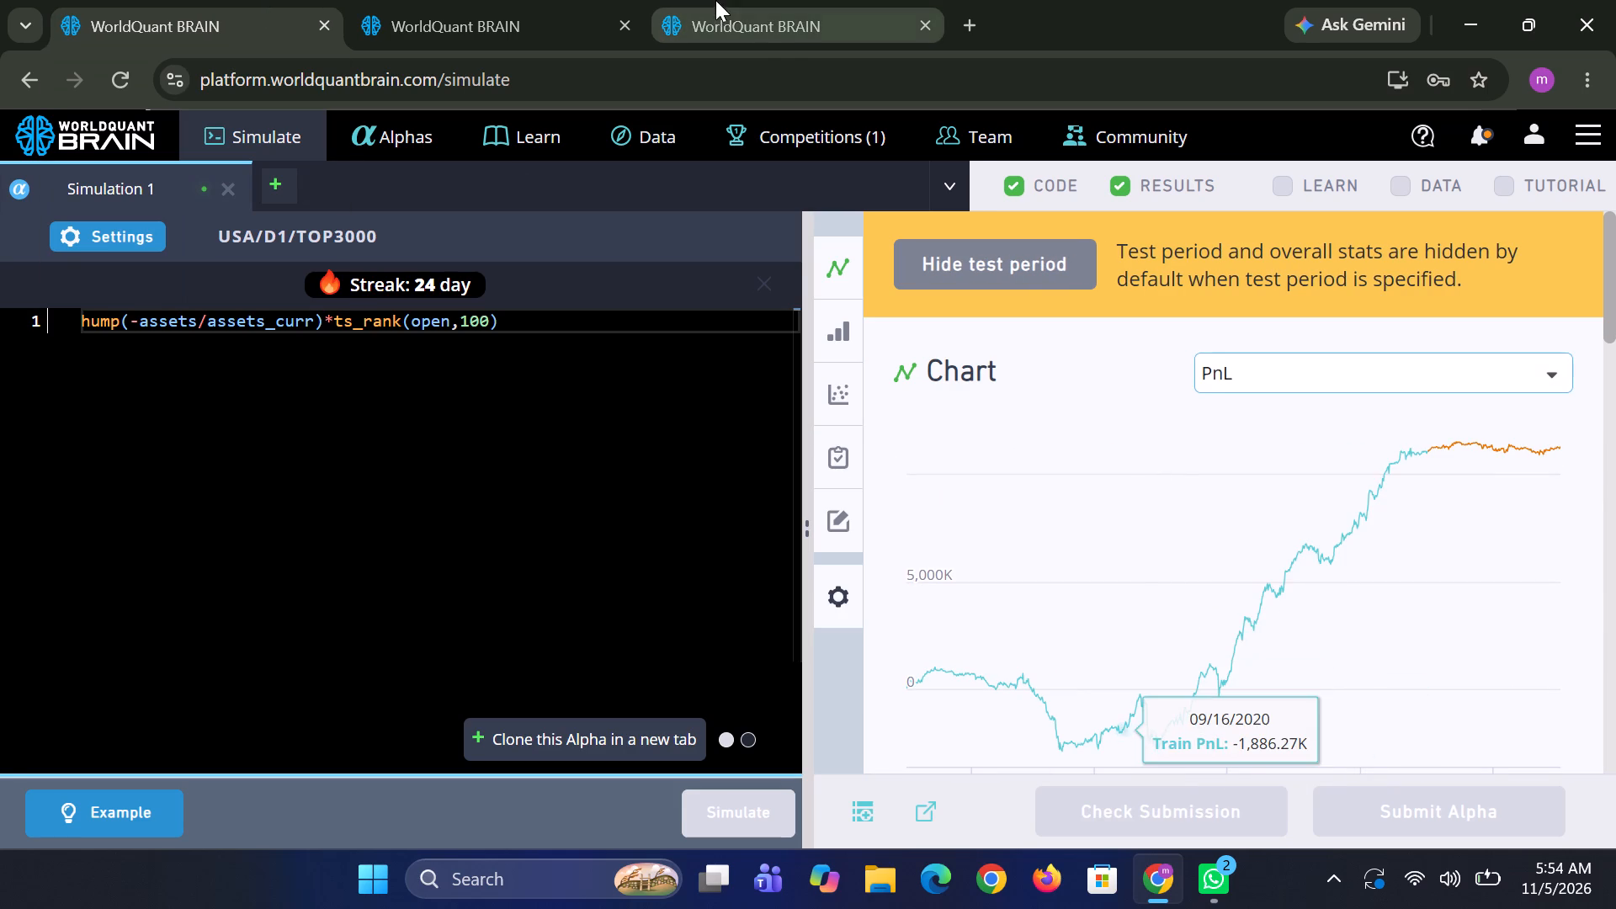
Check the third tab's alpha submission and compare it with the simulation results in the other two tabs.
{"action": "left_click", "coordinate": [784, 24]}
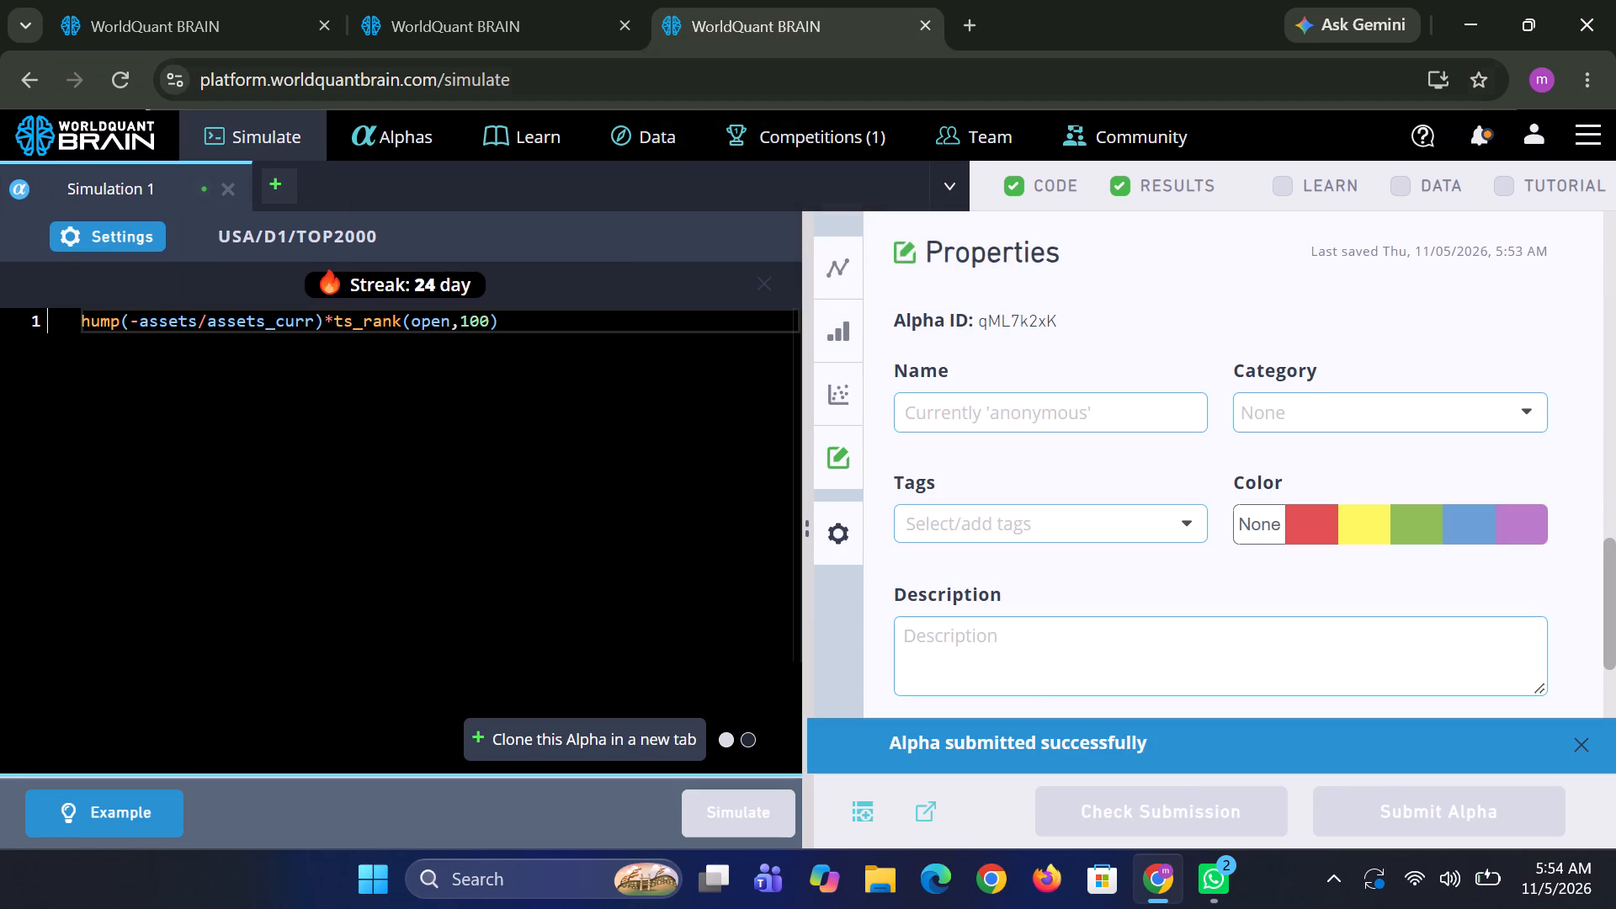
{"action": "left_click", "coordinate": [577, 10]}
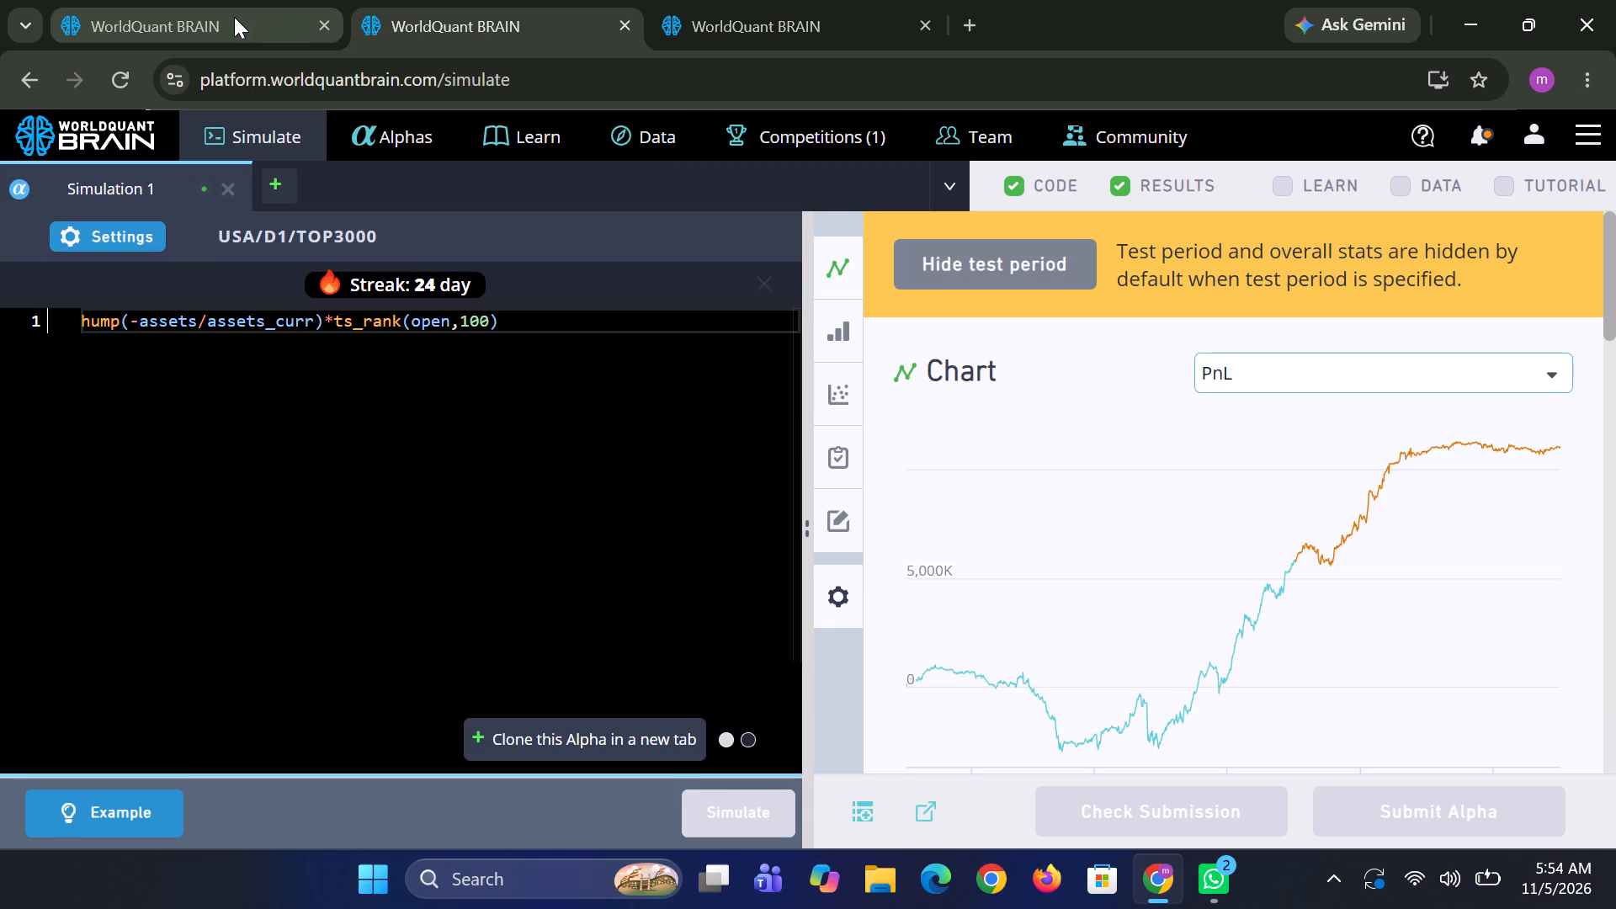
{"action": "left_click", "coordinate": [234, 17]}
{"action": "left_click", "coordinate": [503, 0]}
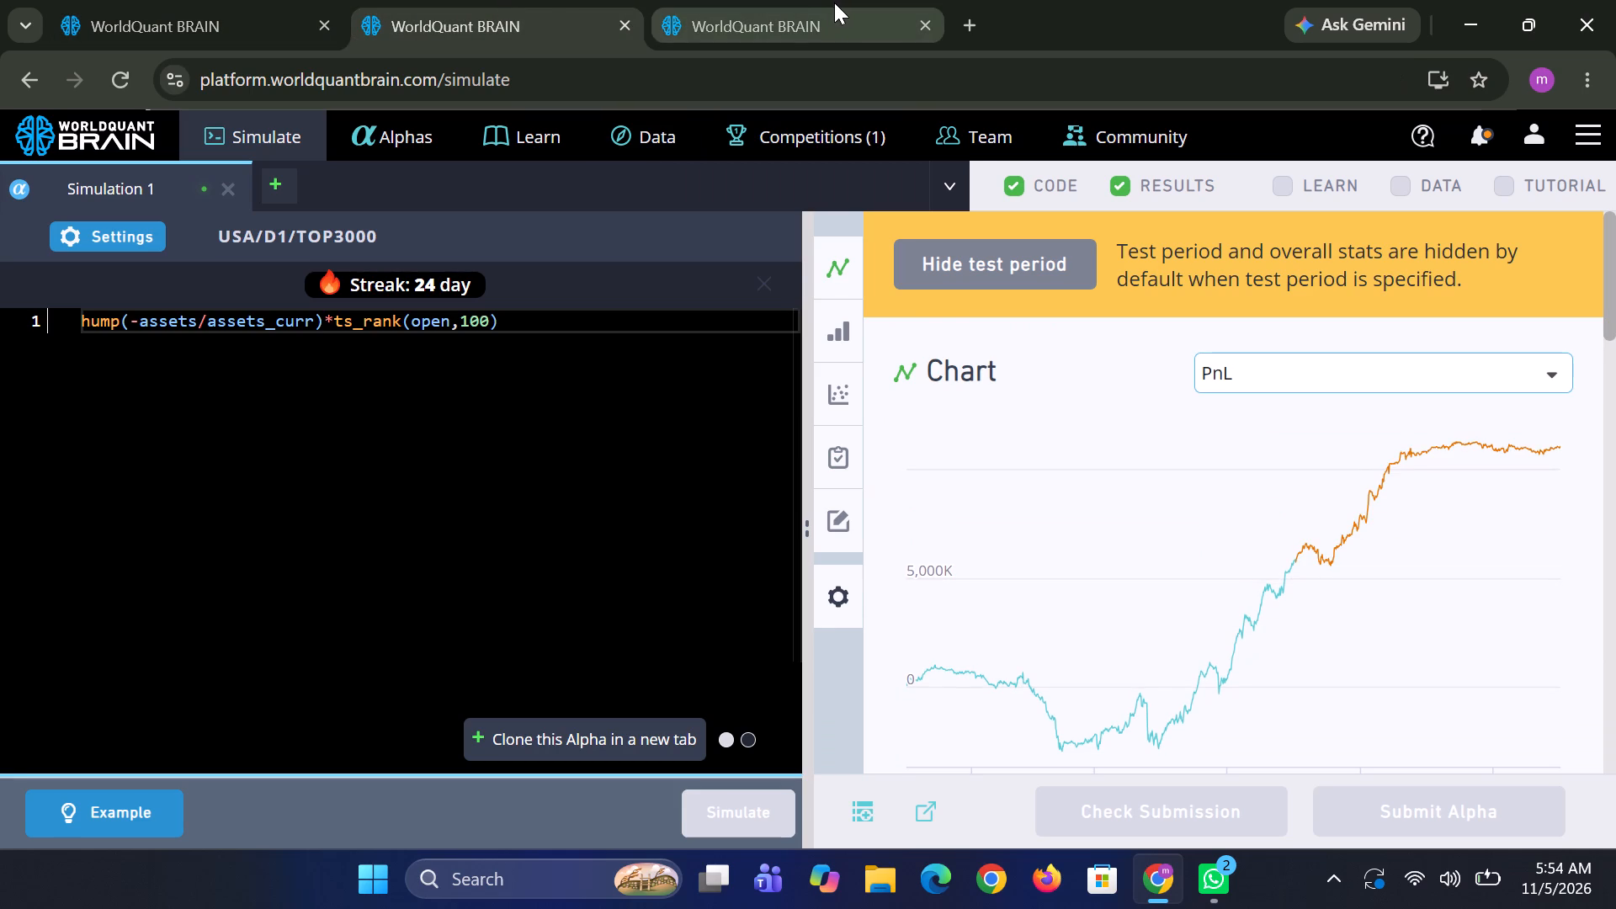
{"action": "left_click", "coordinate": [834, 3]}
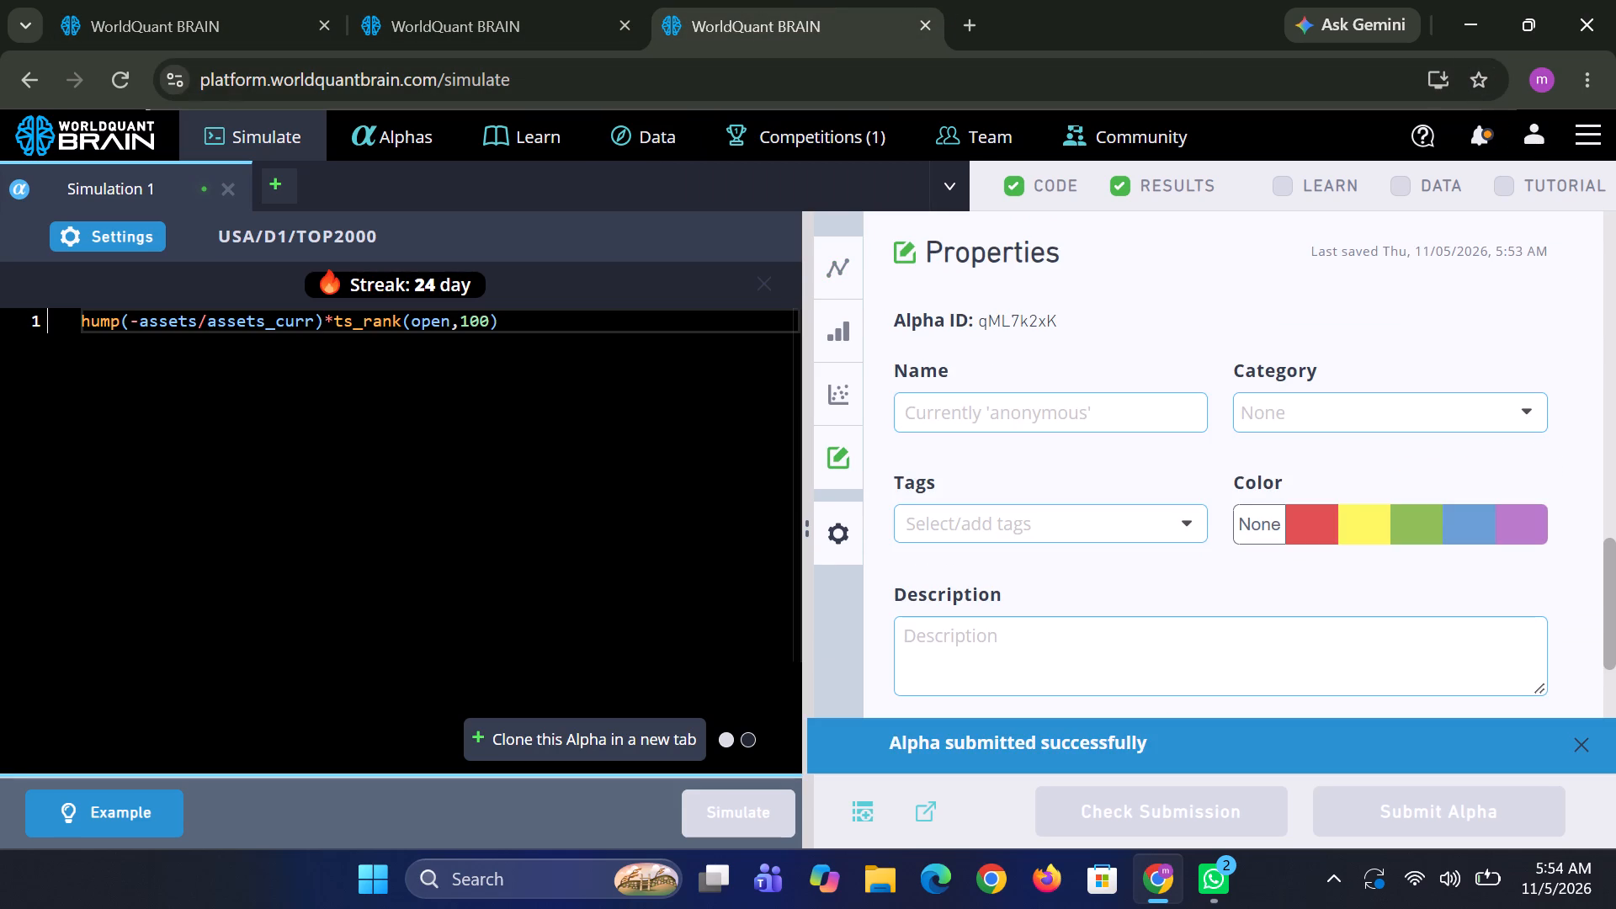
Copy the full expression hump(-assets/assets_curr)*ts_rank(open,100) from the third tab's code editor.
{"action": "left_click_drag", "start_coordinate": [502, 326], "coordinate": [344, 311]}
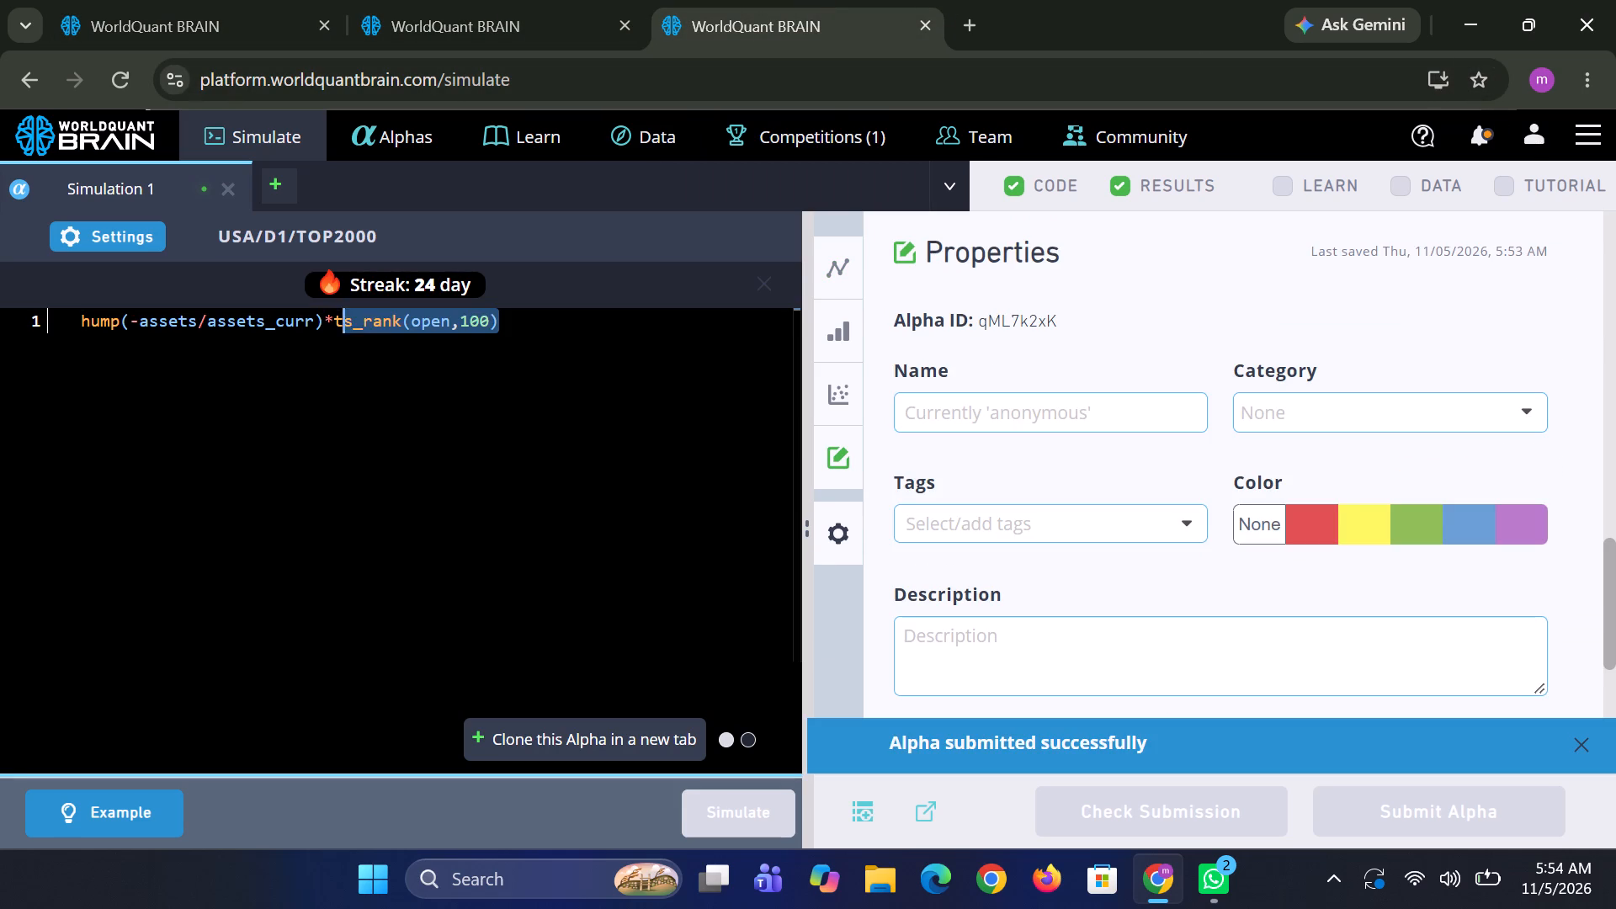
{"action": "left_click_drag", "start_coordinate": [344, 311], "coordinate": [201, 327]}
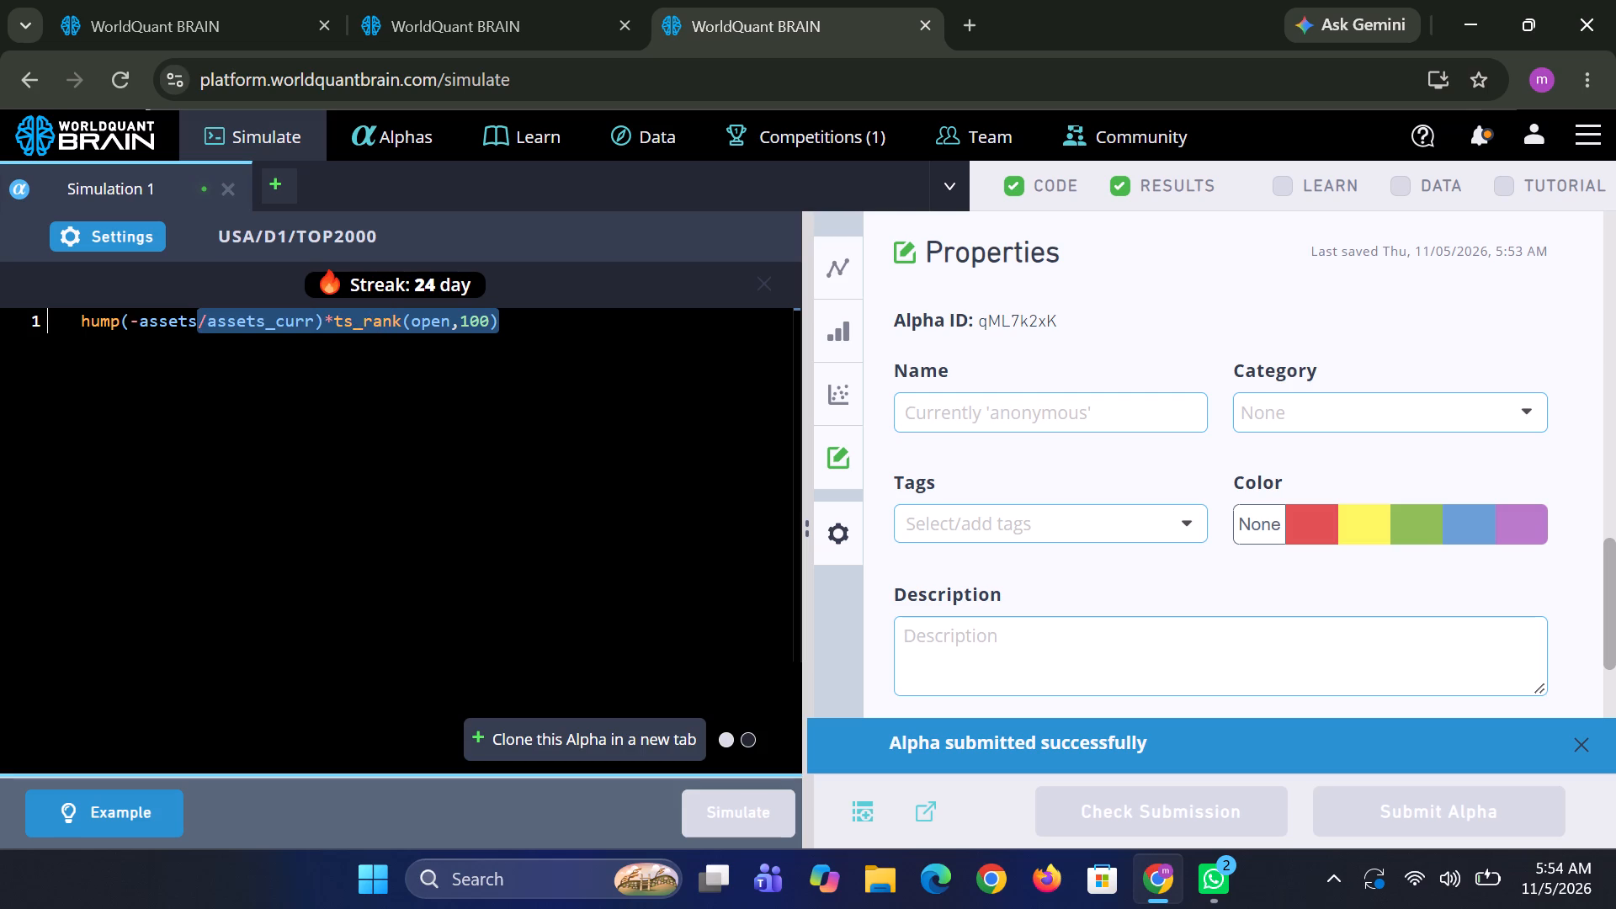
{"action": "left_click", "coordinate": [139, 385]}
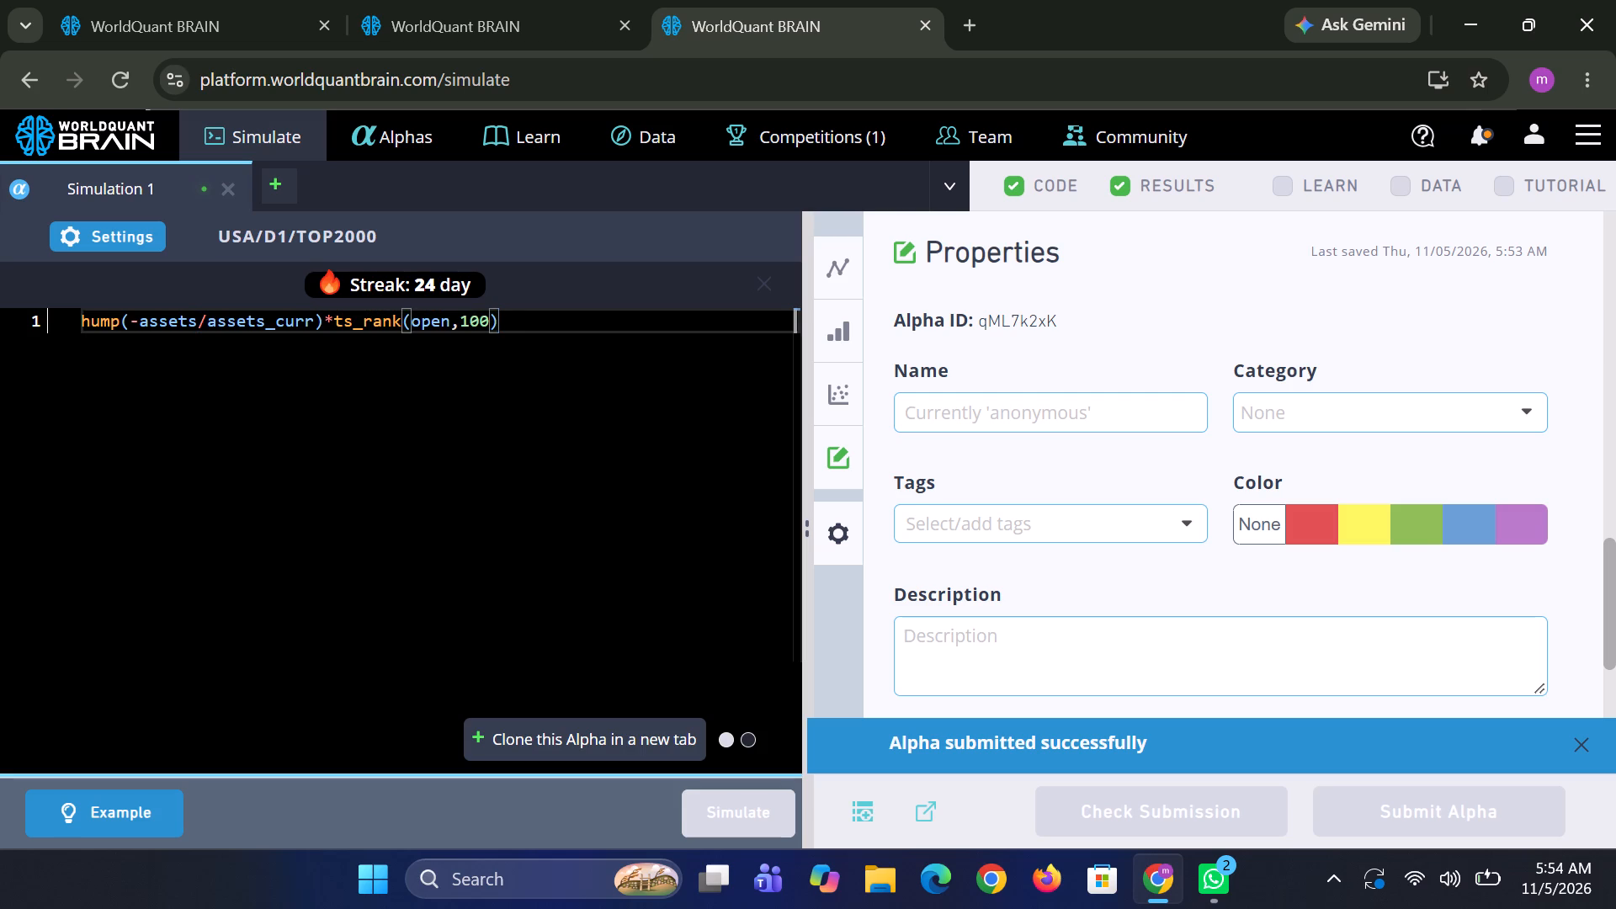
{"action": "left_click_drag", "start_coordinate": [500, 319], "coordinate": [84, 317]}
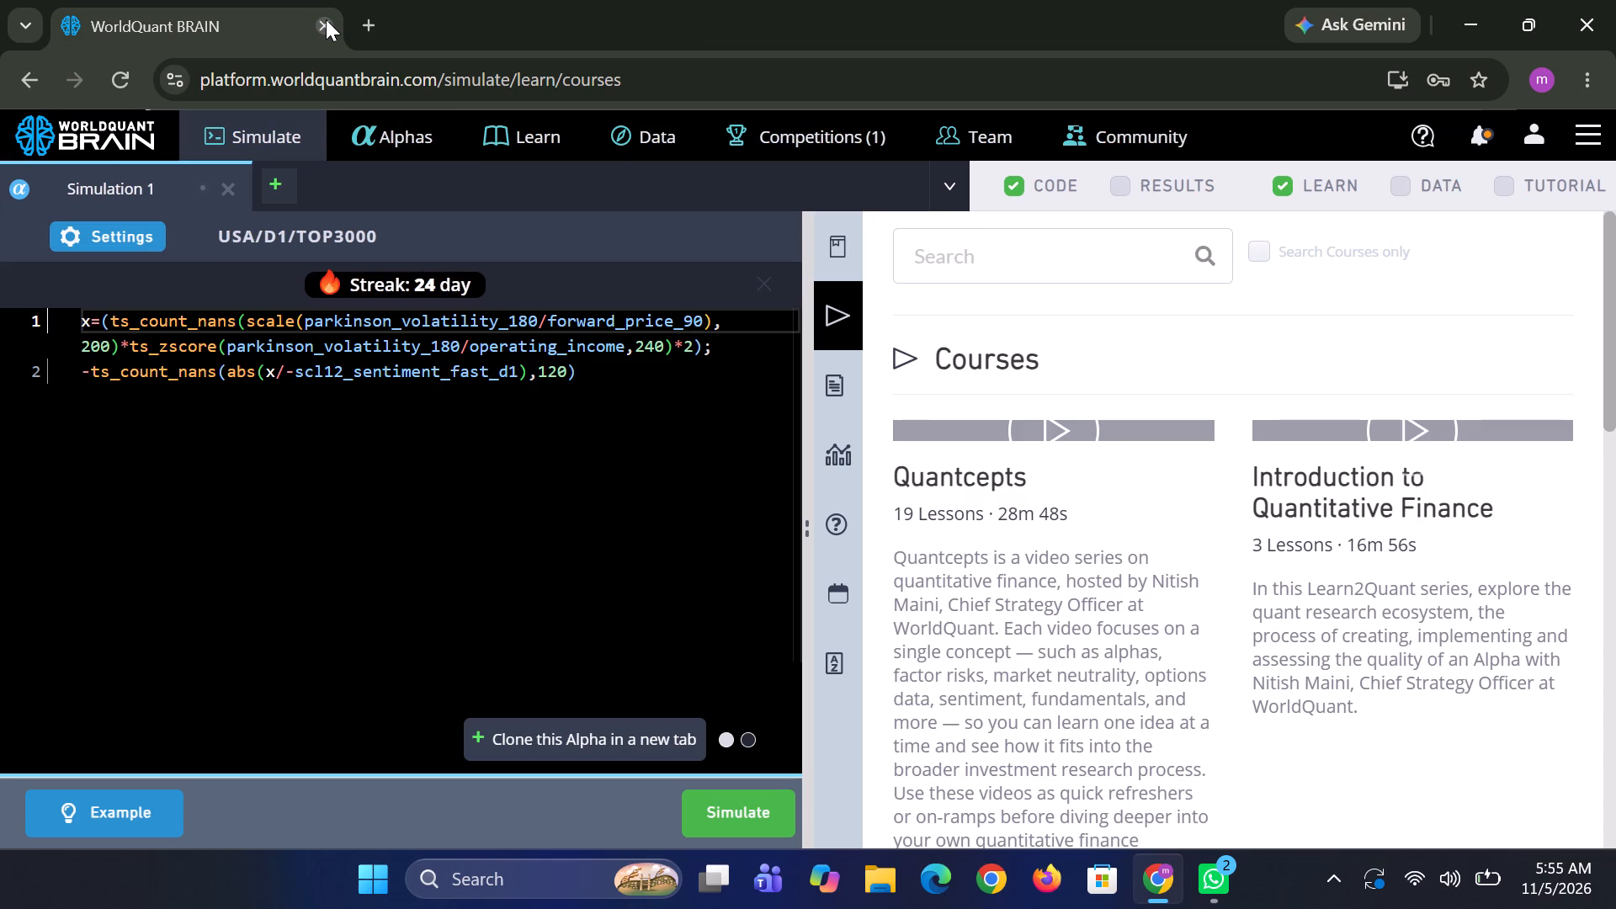
Replace all the Simulation 1 code in the remaining tab with hump(-assets/assets_curr)*ts_rank(open,100).
{"action": "left_click_drag", "start_coordinate": [582, 372], "coordinate": [584, 371]}
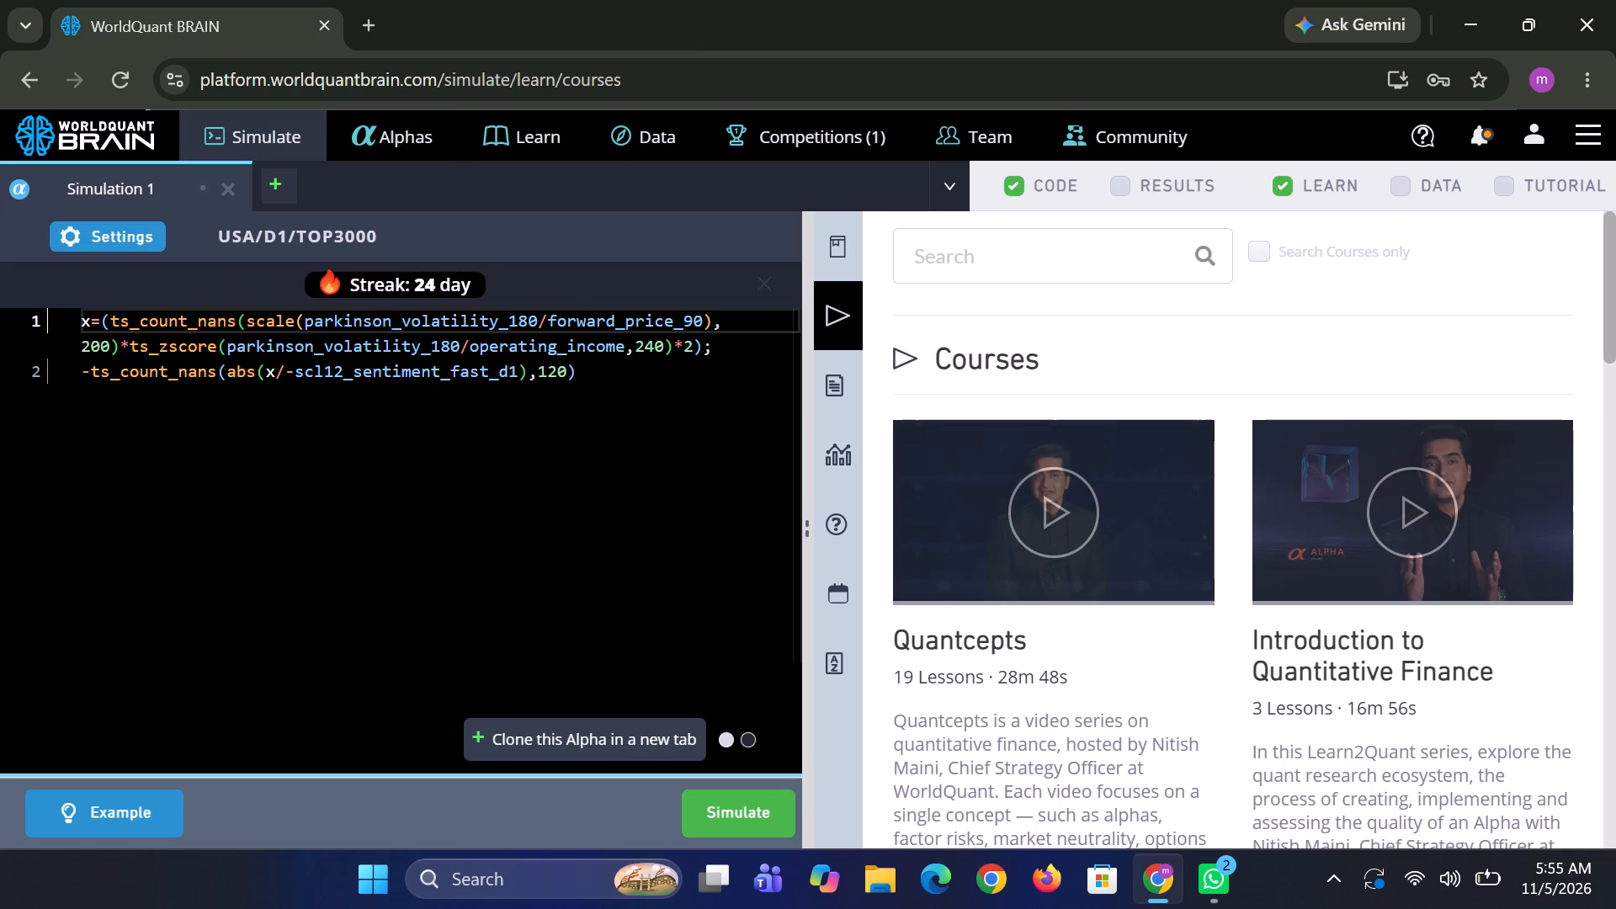
{"action": "left_click_drag", "start_coordinate": [584, 371], "coordinate": [73, 321]}
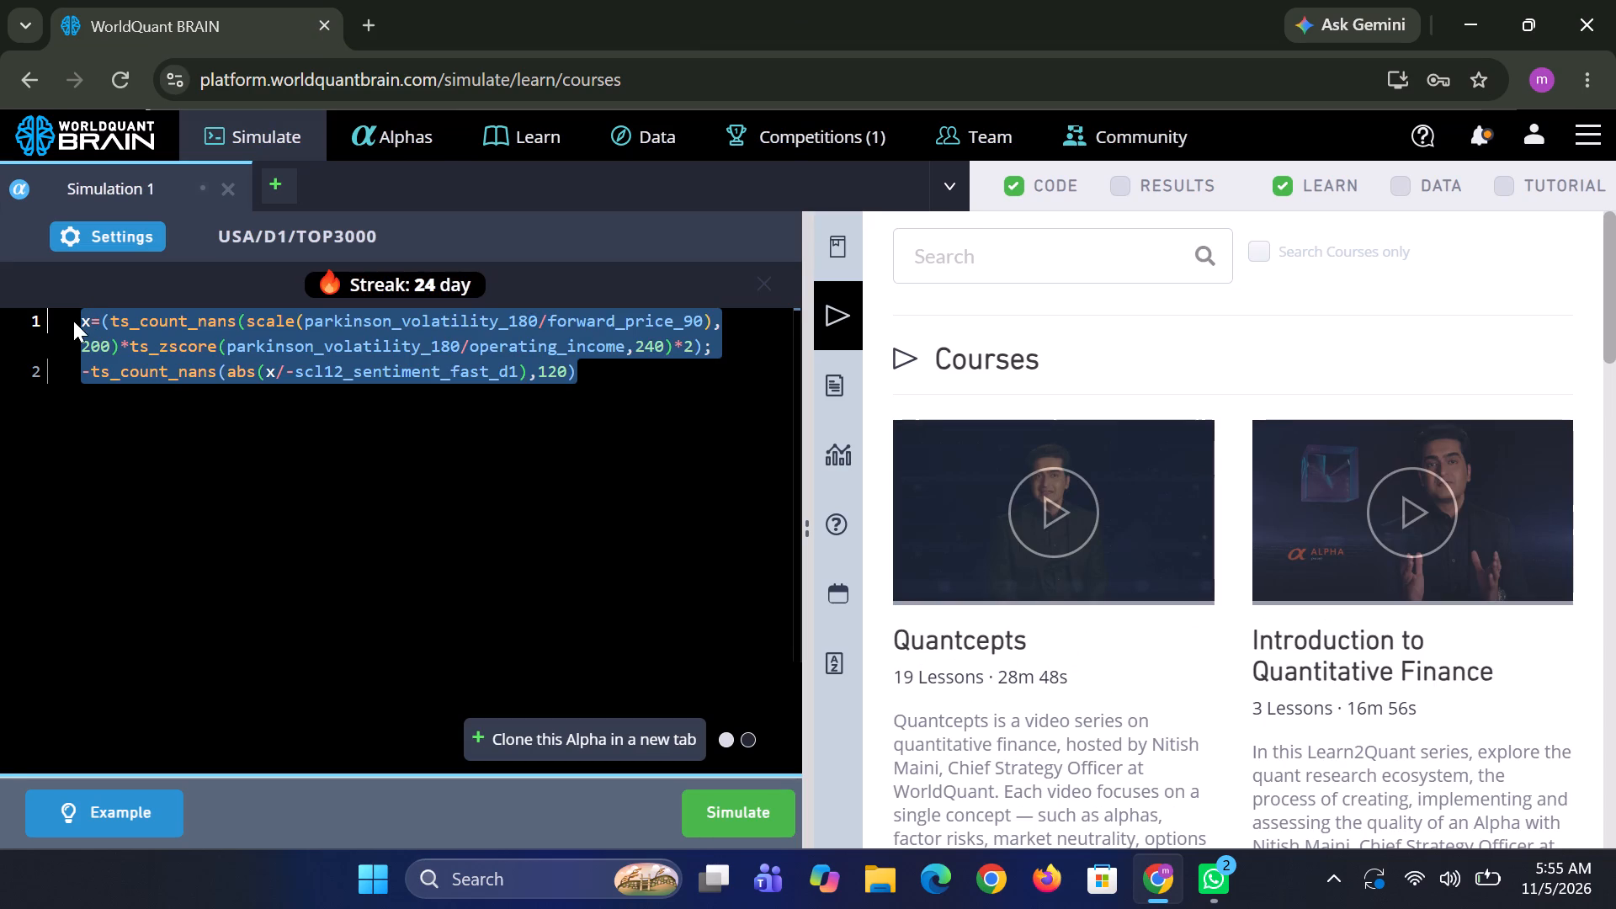
{"action": "key", "text": "Delete"}
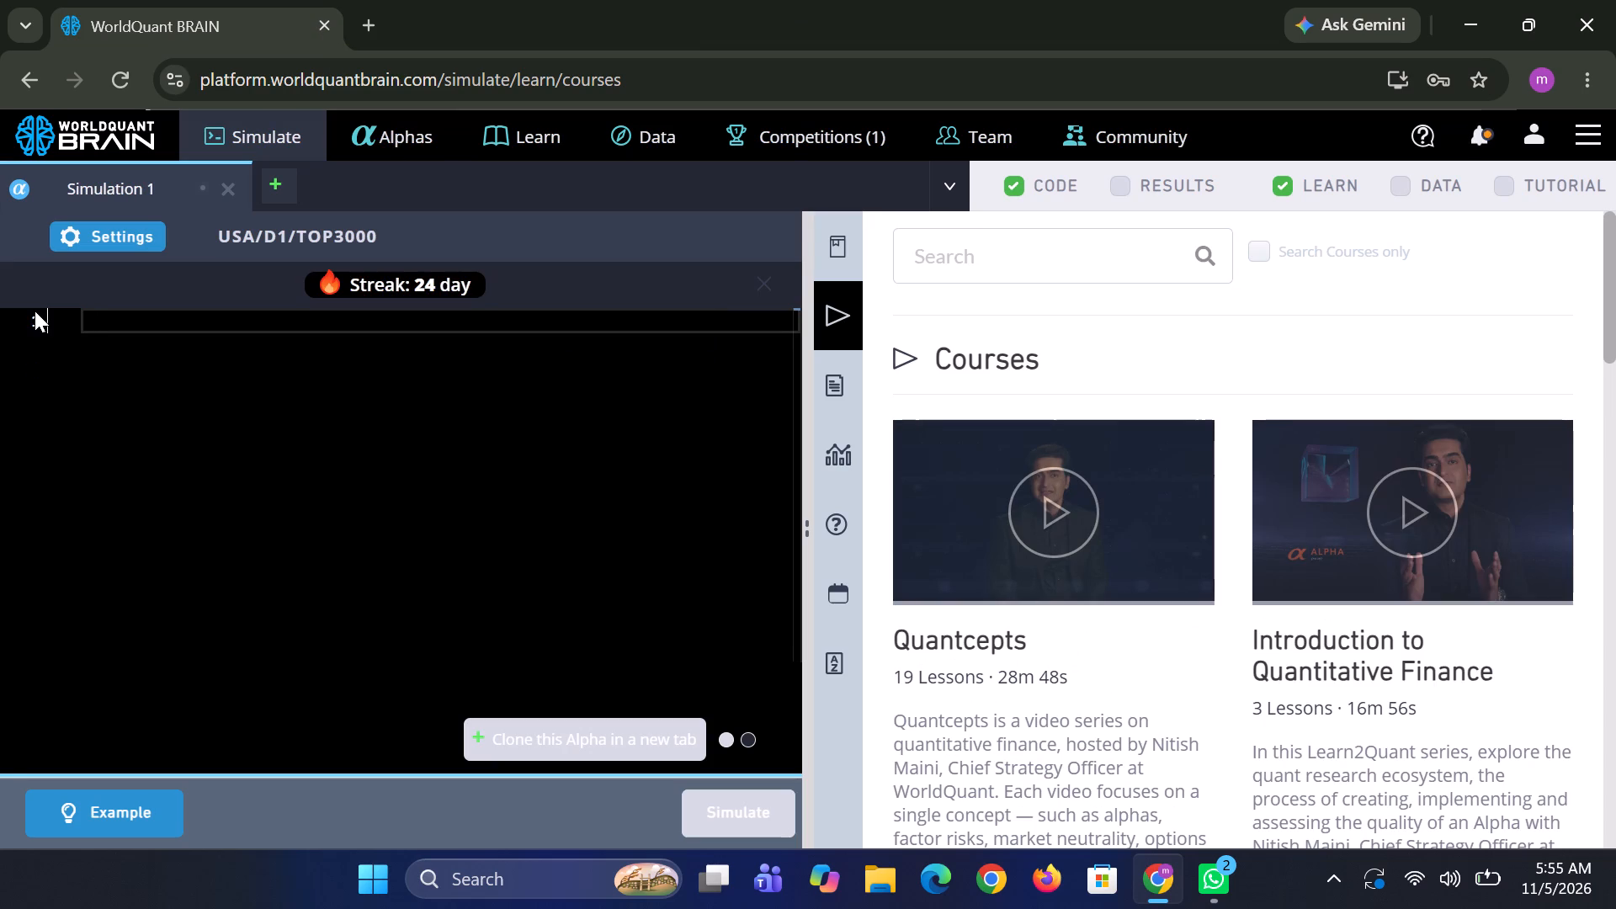
{"action": "key", "text": "ctrl+v"}
Set the decay to 33 and the test period to 0 years in the Simulation 1 settings and apply them.
{"action": "left_click", "coordinate": [146, 234]}
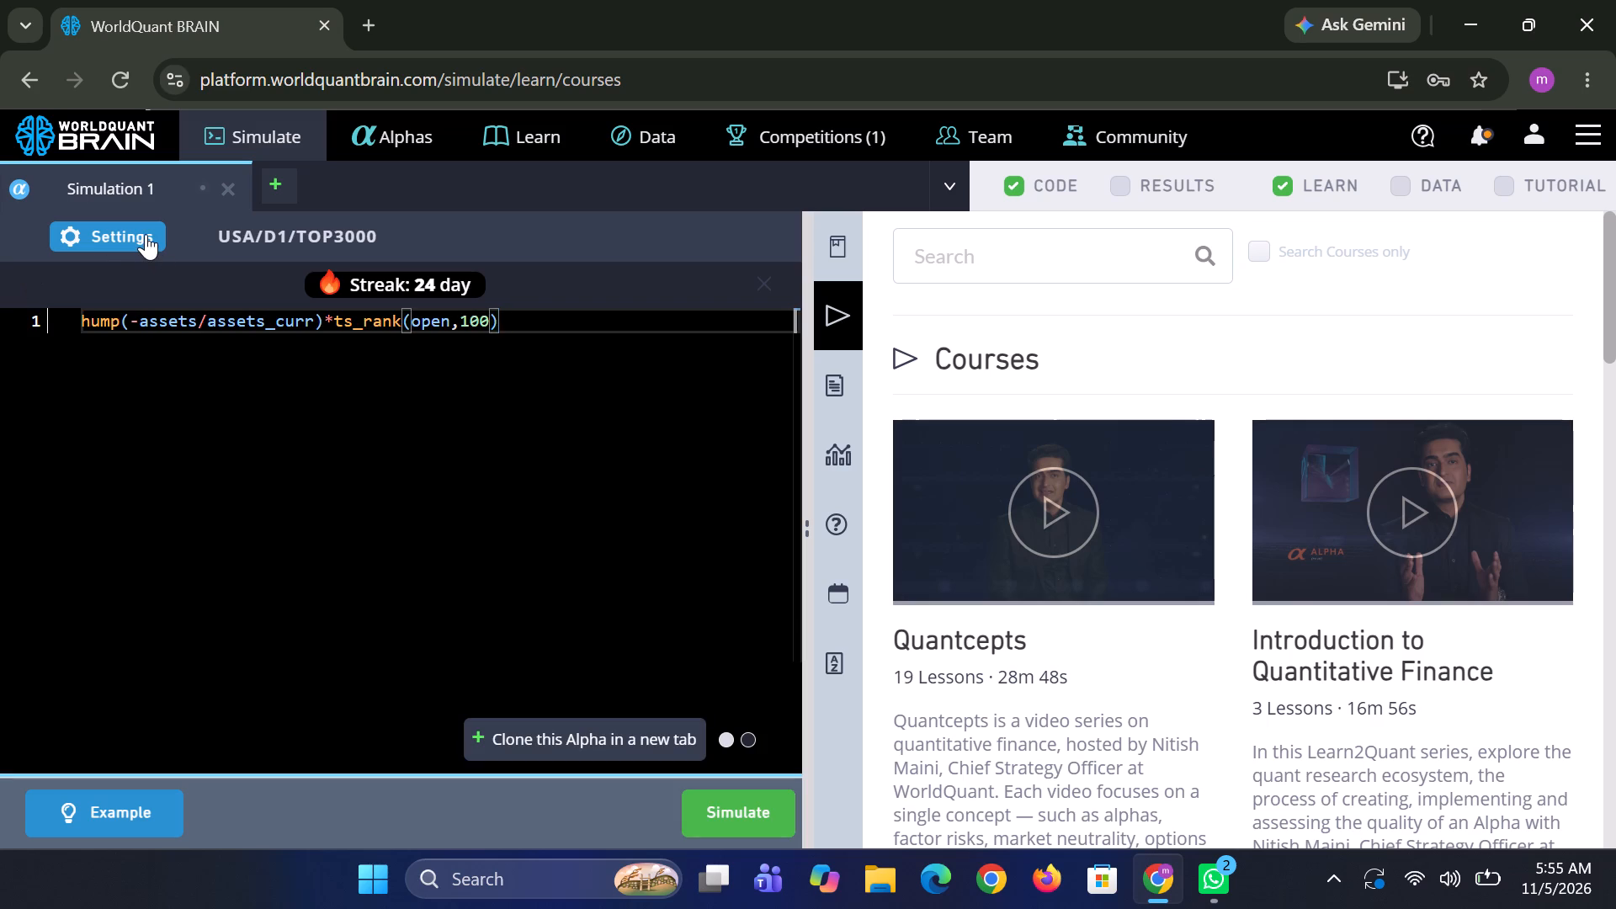
{"action": "left_click", "coordinate": [536, 616]}
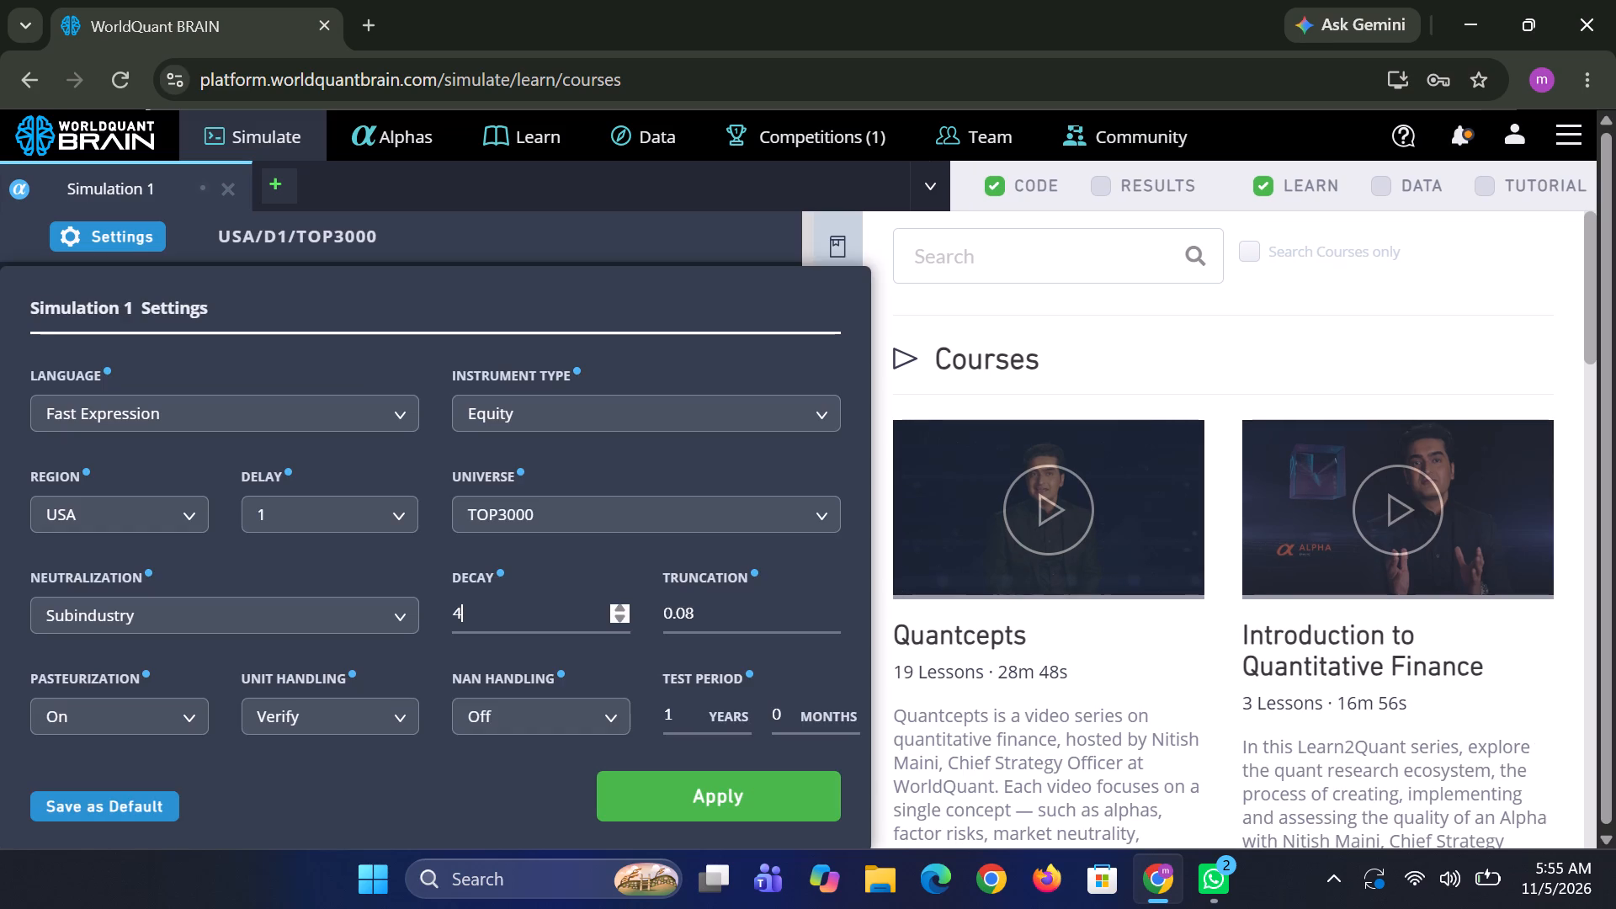
{"action": "key", "text": "BackSpace"}
{"action": "type", "text": "33"}
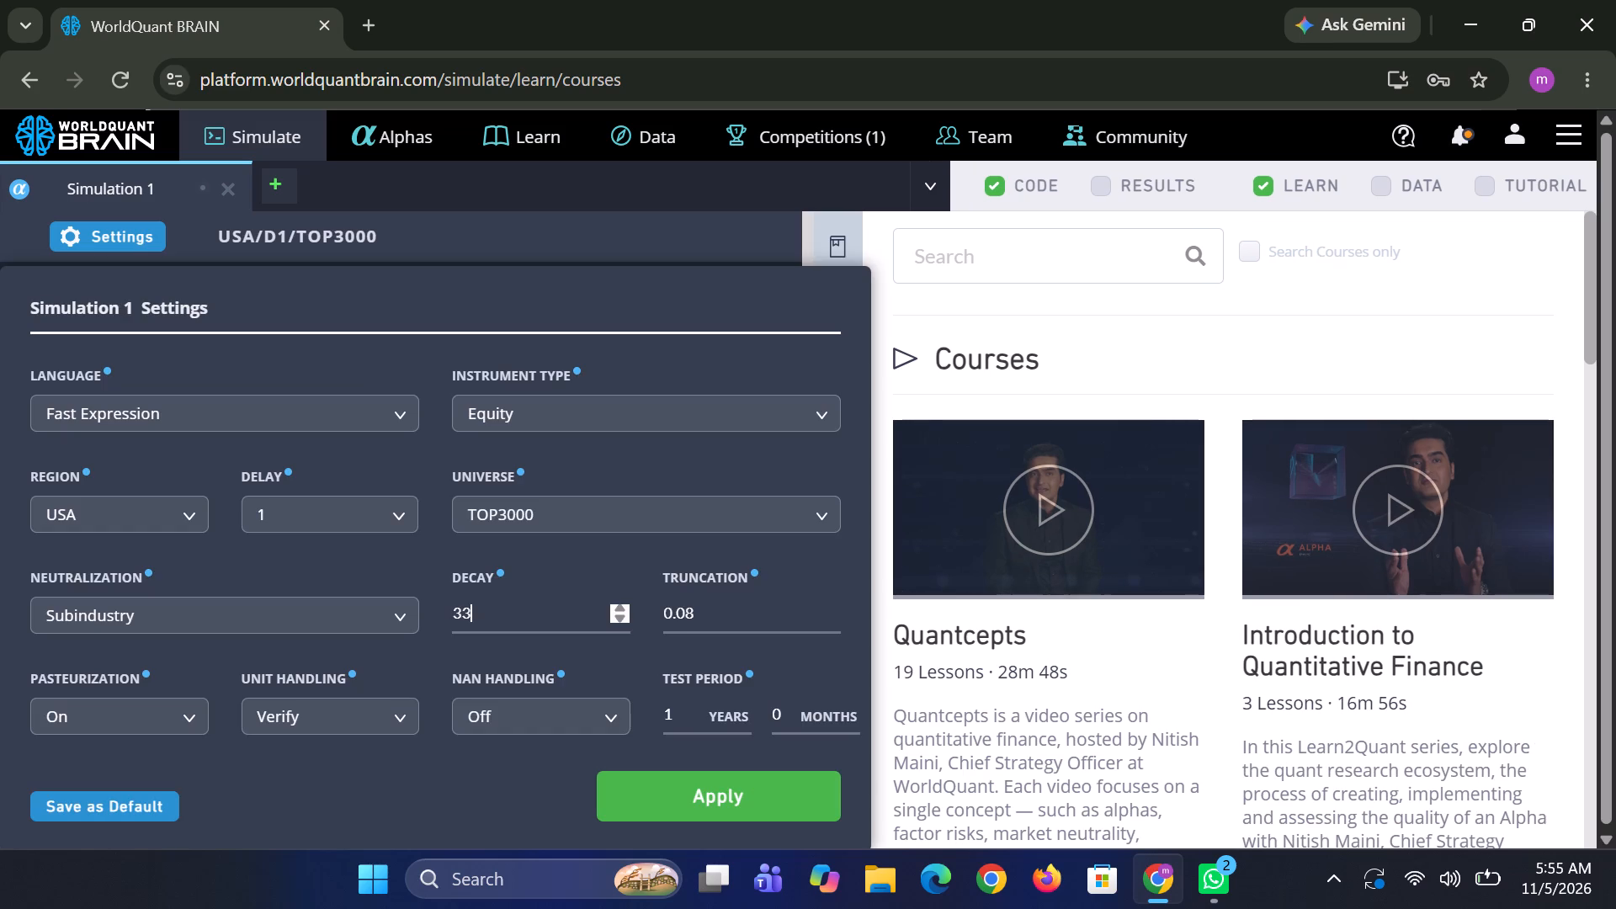
{"action": "left_click", "coordinate": [687, 704]}
{"action": "key", "text": "BackSpace"}
{"action": "key", "text": "0"}
{"action": "left_click", "coordinate": [813, 784]}
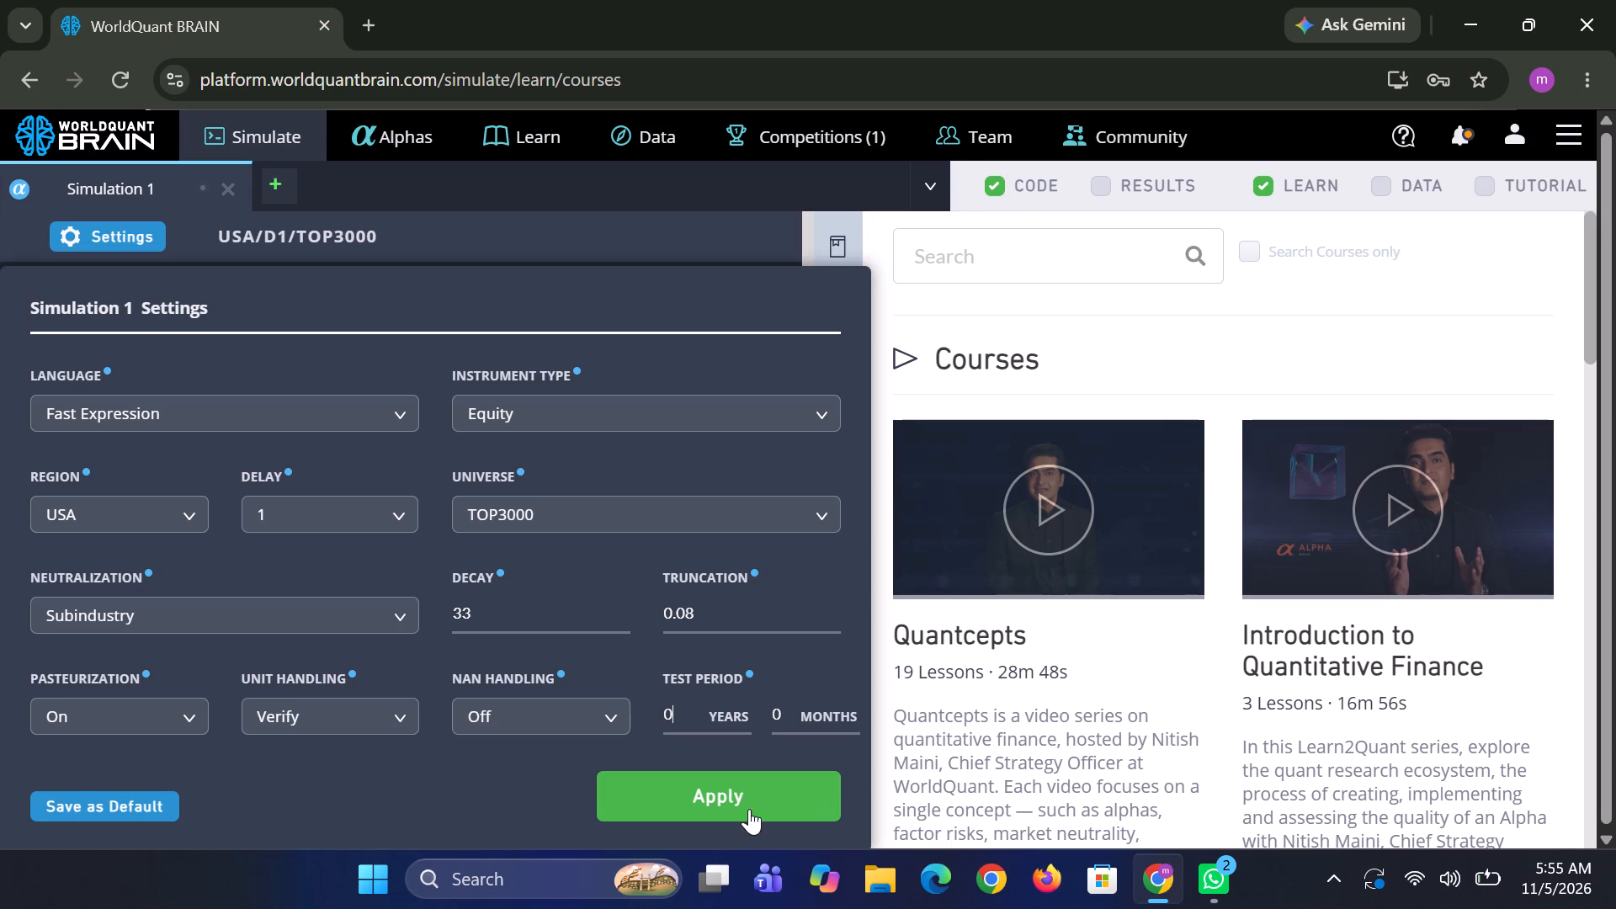
Simulate the alpha with the applied TOP3000 settings.
{"action": "left_click", "coordinate": [749, 809]}
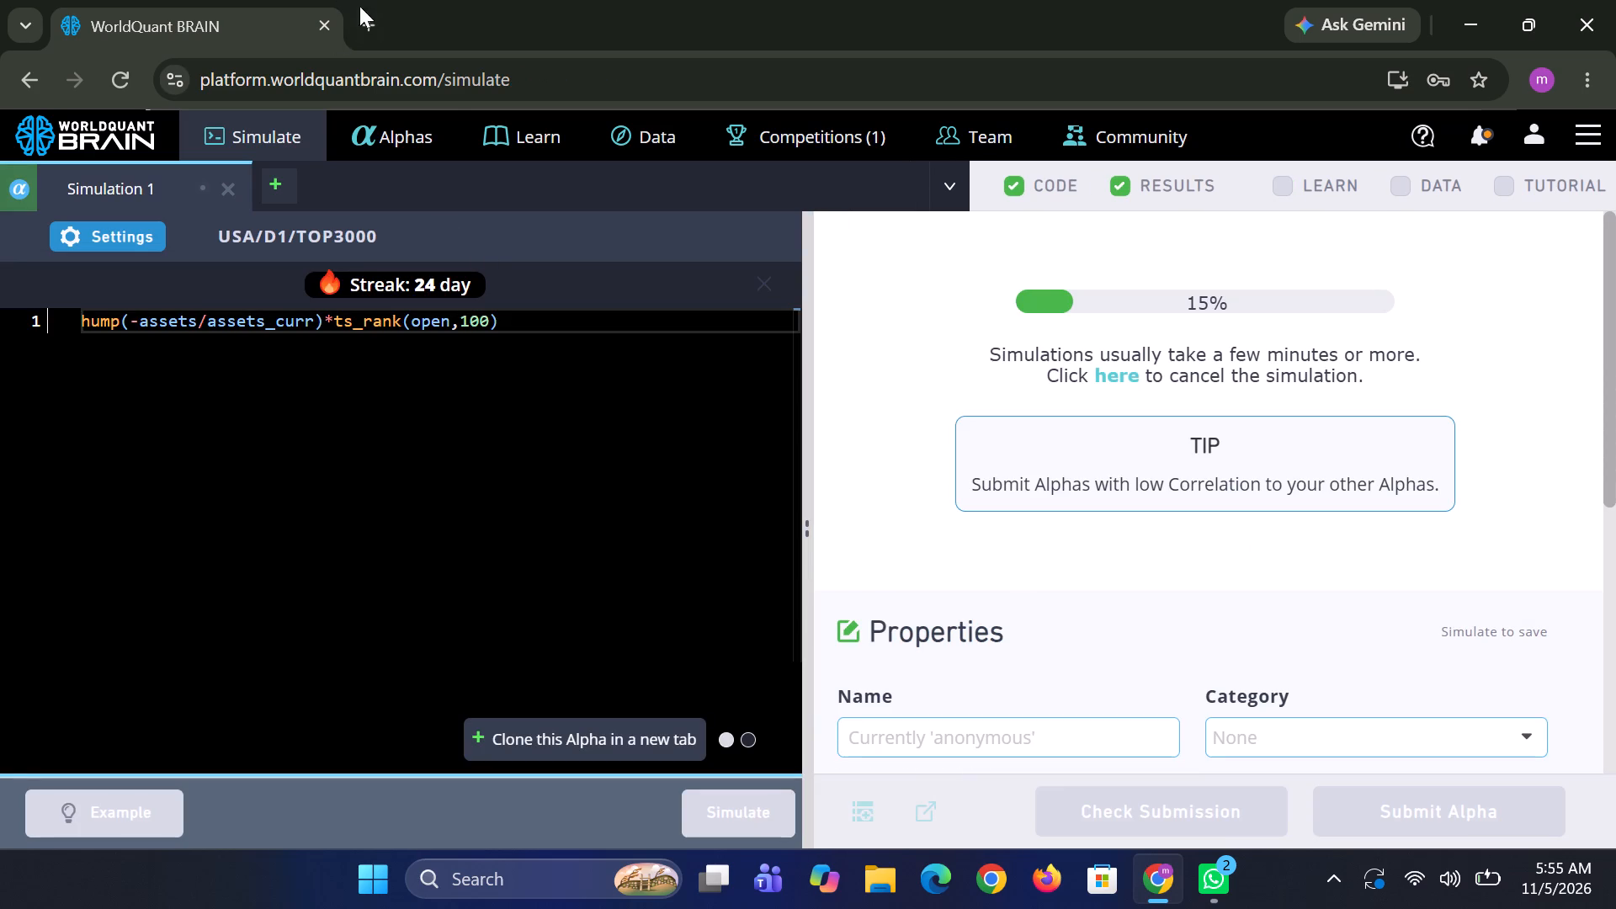
Open the WorldQuant BRAIN simulate page in a second browser tab.
{"action": "left_click", "coordinate": [365, 29]}
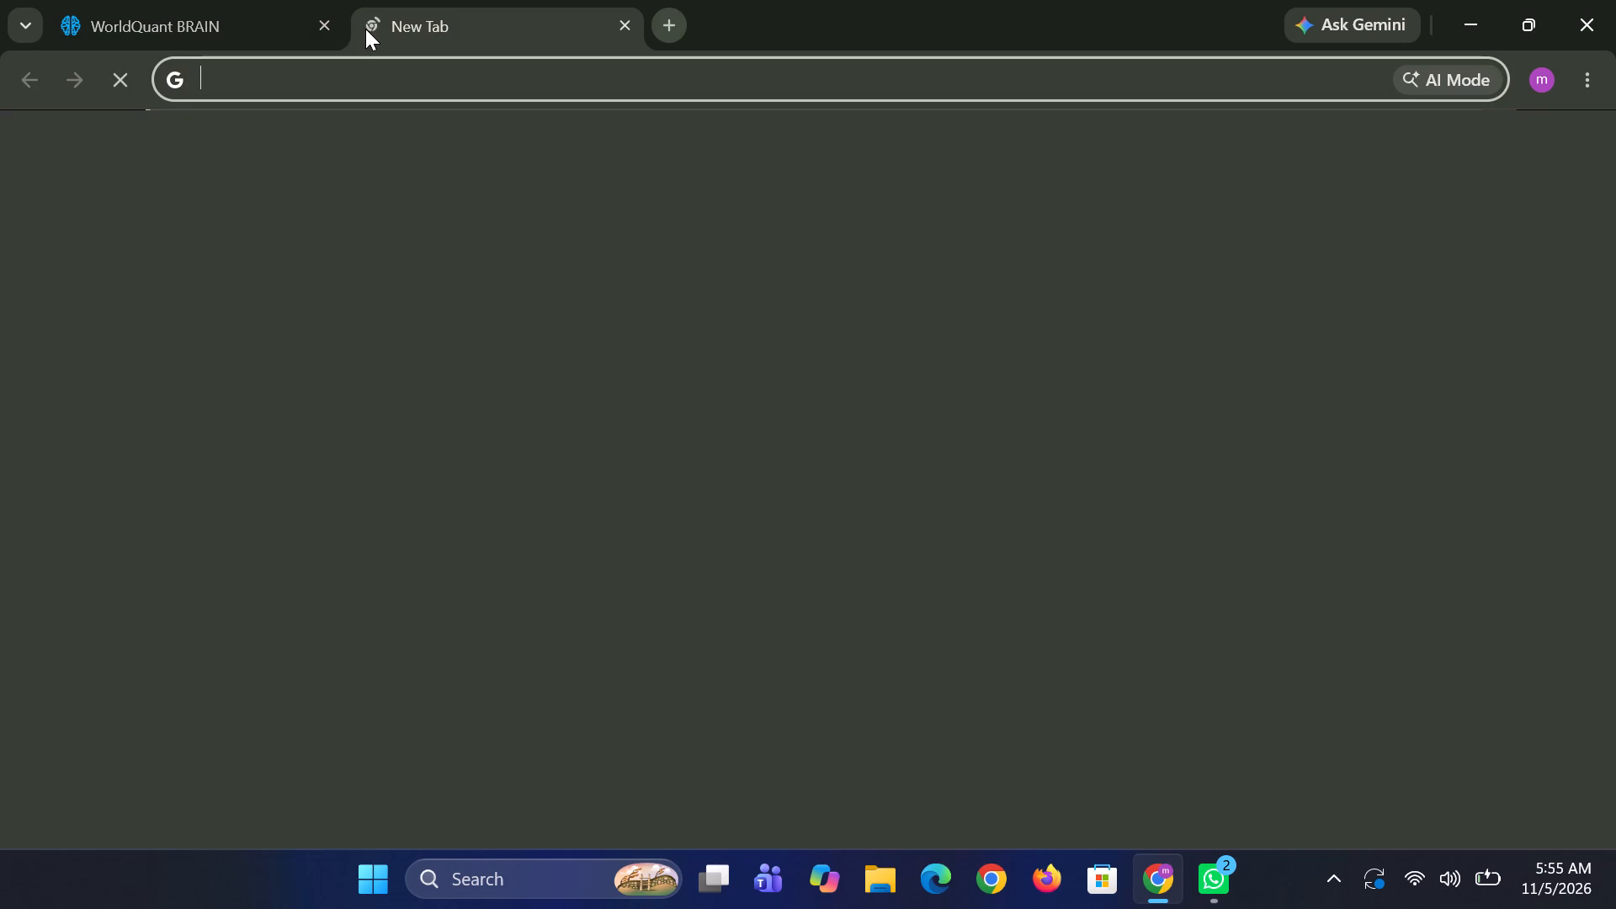
{"action": "key", "text": "w"}
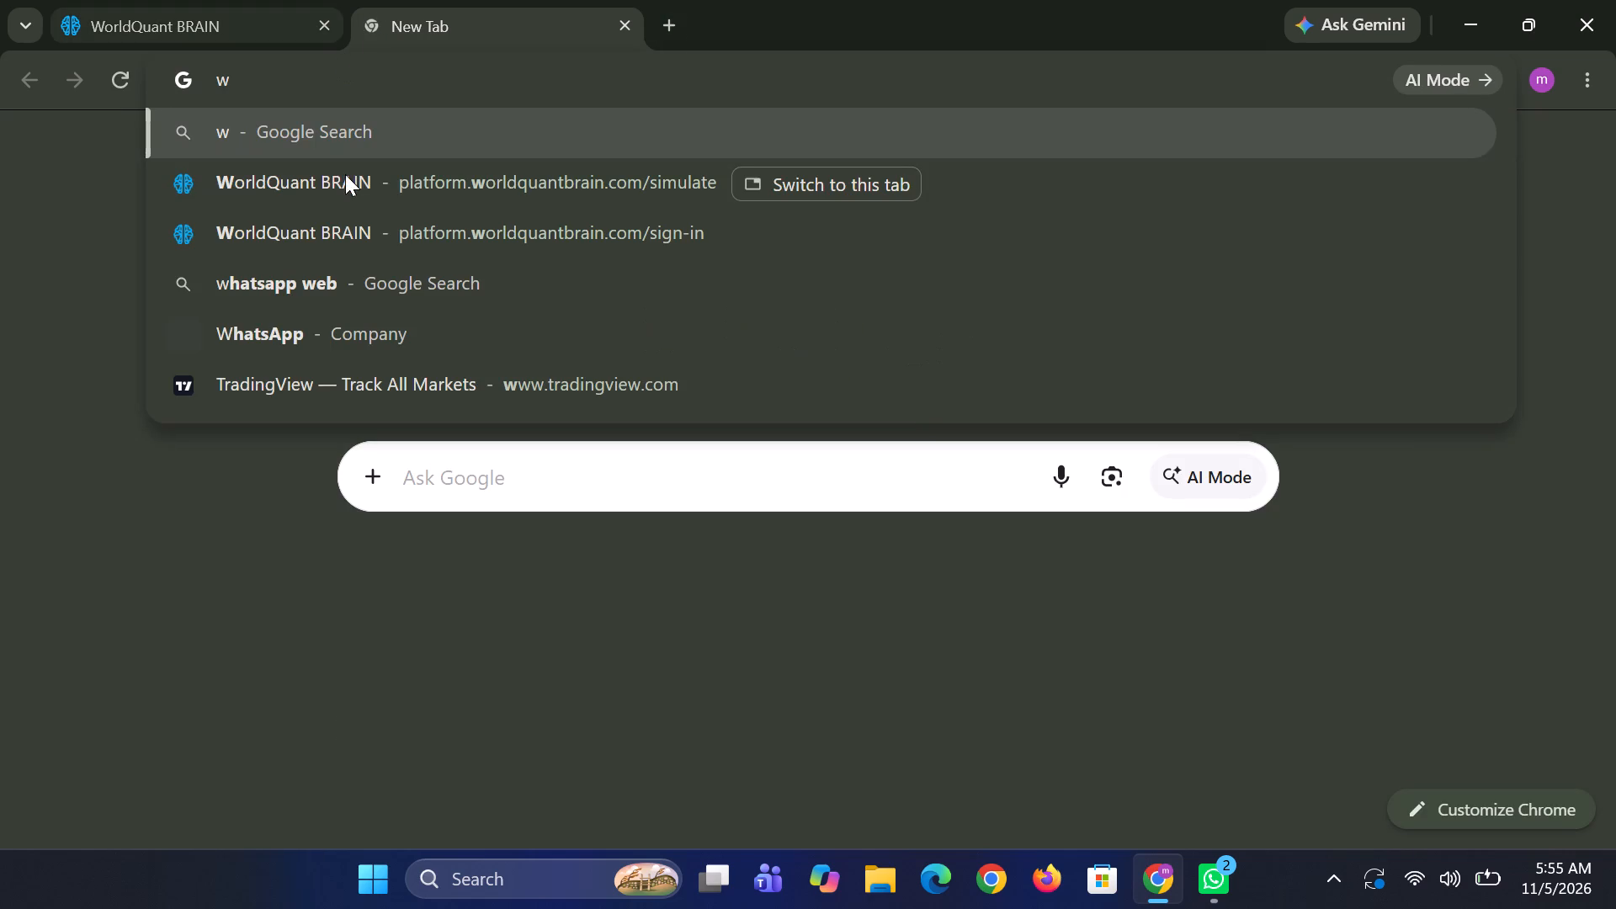
{"action": "left_click", "coordinate": [345, 181]}
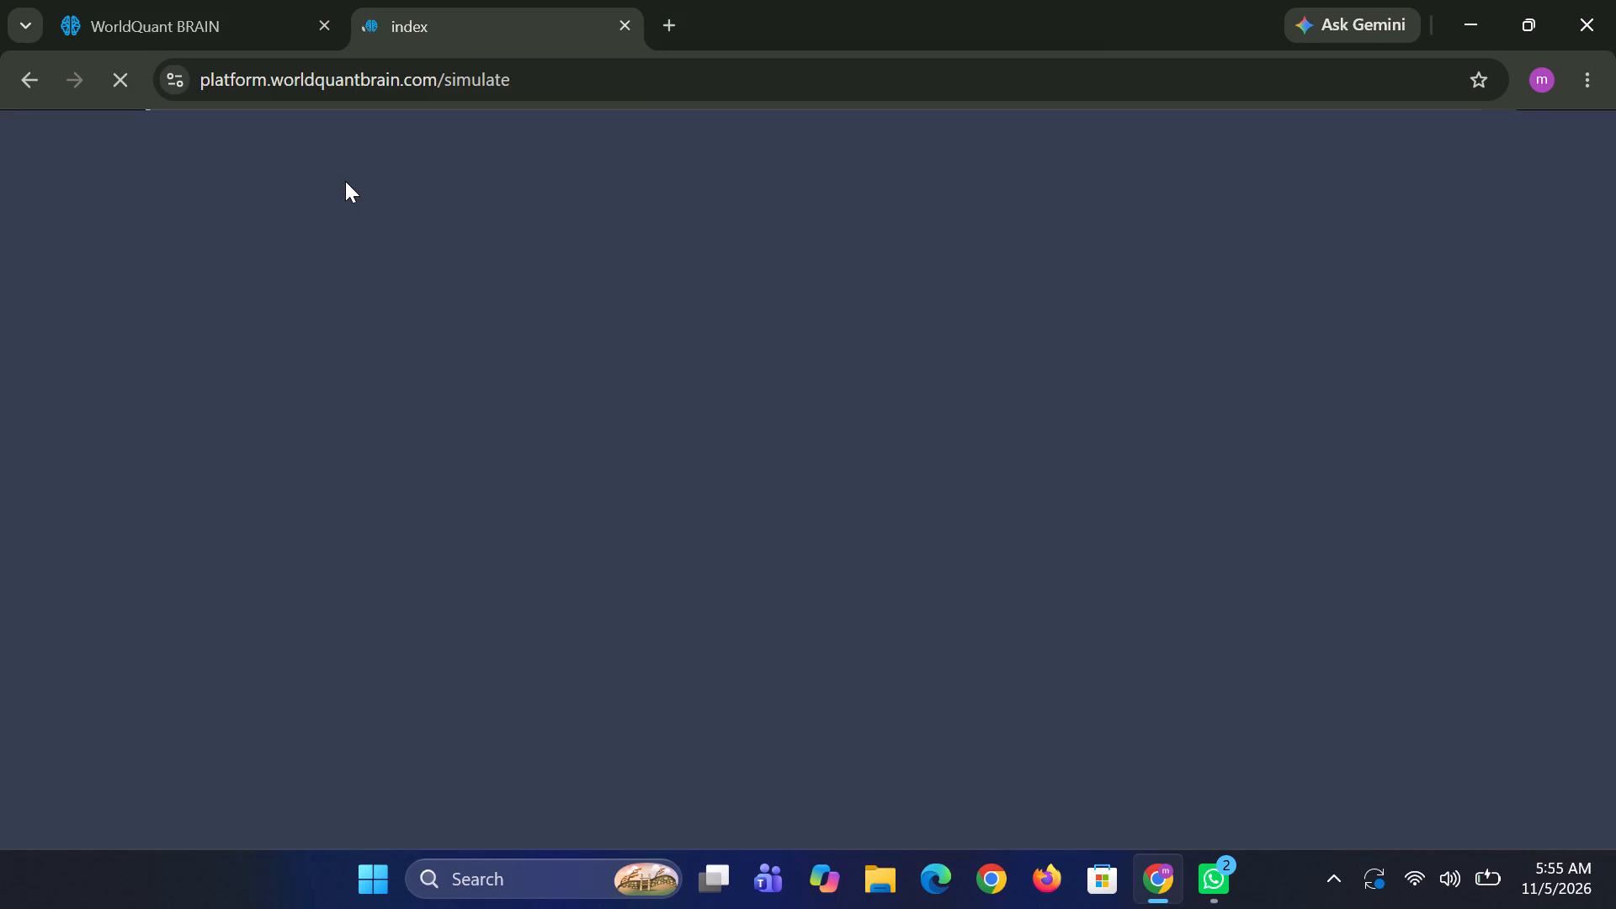
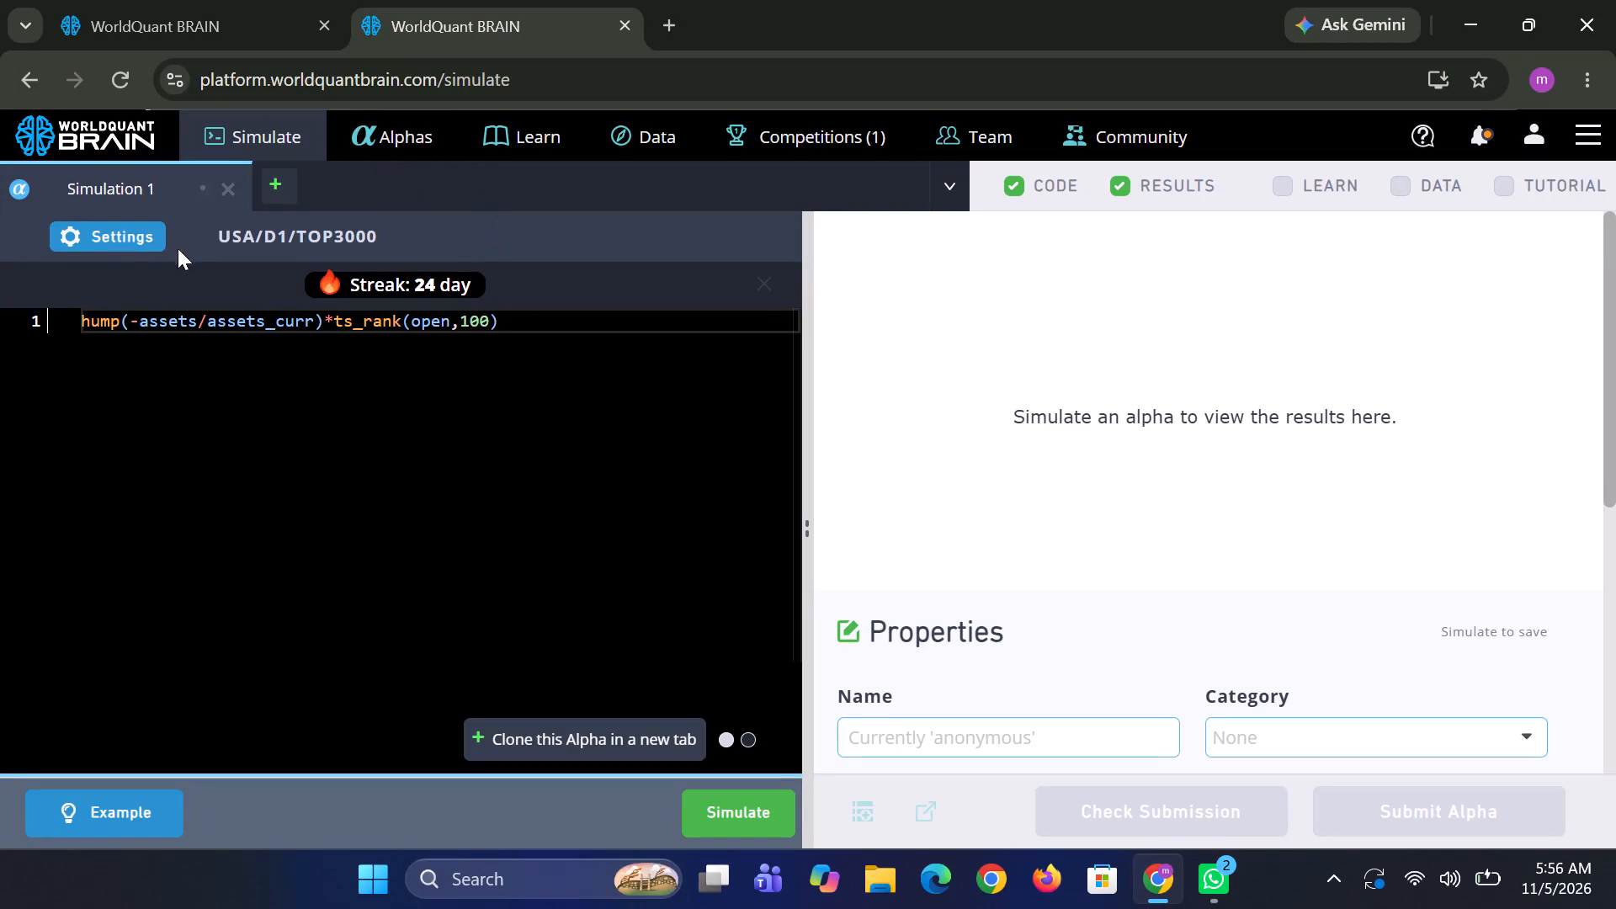
Apply decay 3, universe TOP1000 and Market neutralization in the second tab's Simulation 1 settings, and simulate the alpha.
{"action": "left_click", "coordinate": [113, 221]}
{"action": "left_click", "coordinate": [508, 609]}
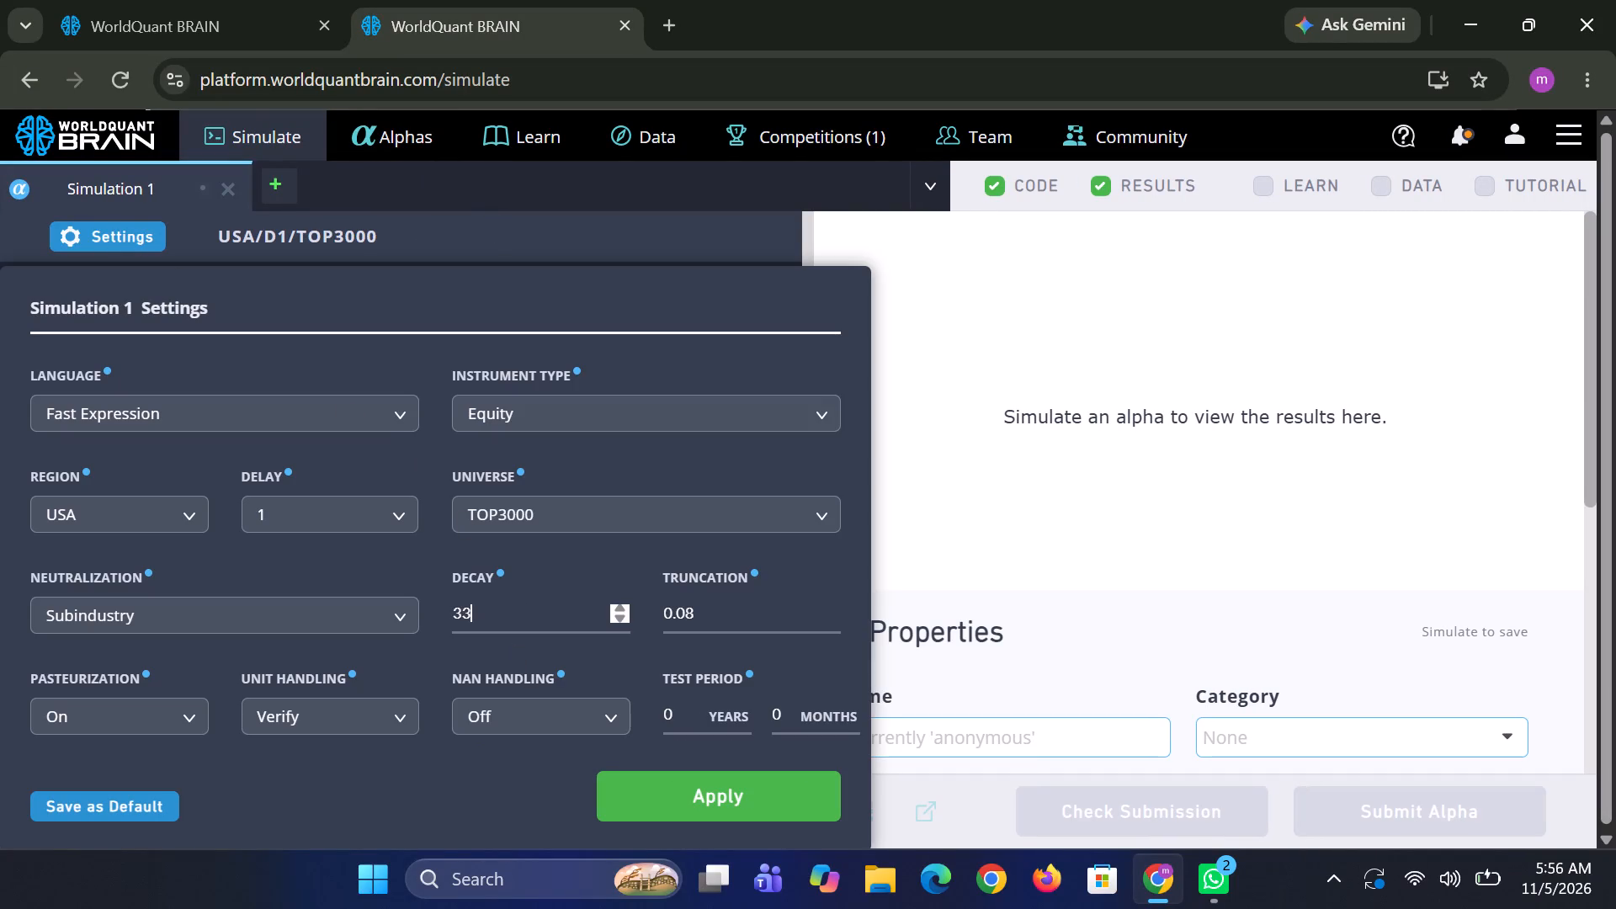
{"action": "key", "text": "BackSpace"}
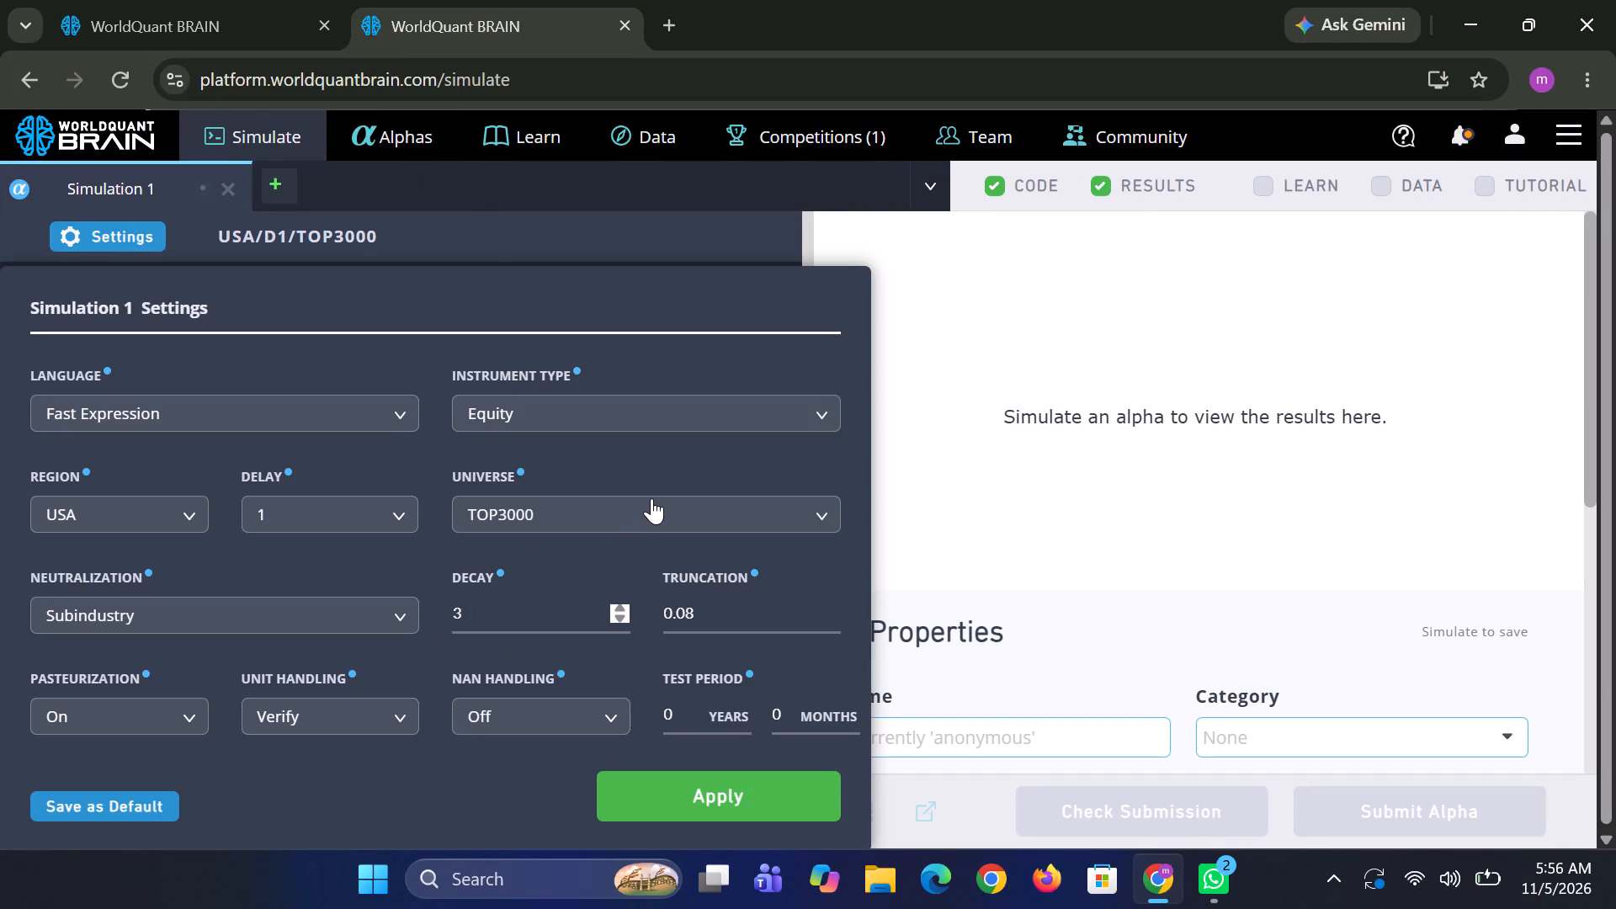
{"action": "left_click", "coordinate": [651, 497]}
{"action": "left_click", "coordinate": [567, 641]}
{"action": "left_click", "coordinate": [405, 619]}
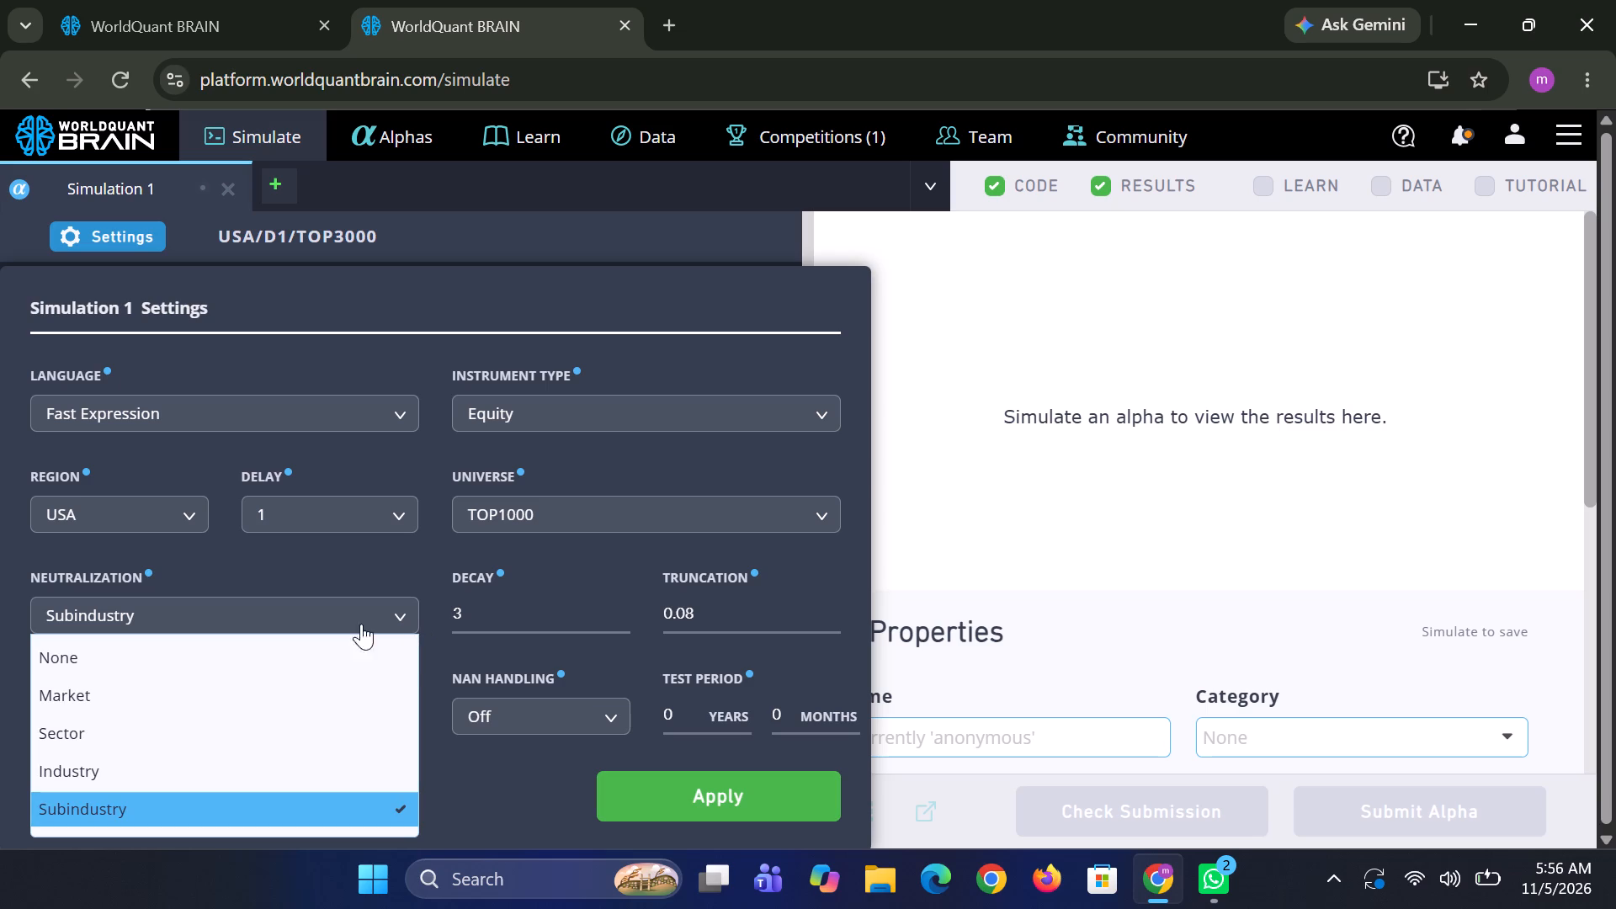
{"action": "left_click", "coordinate": [258, 684]}
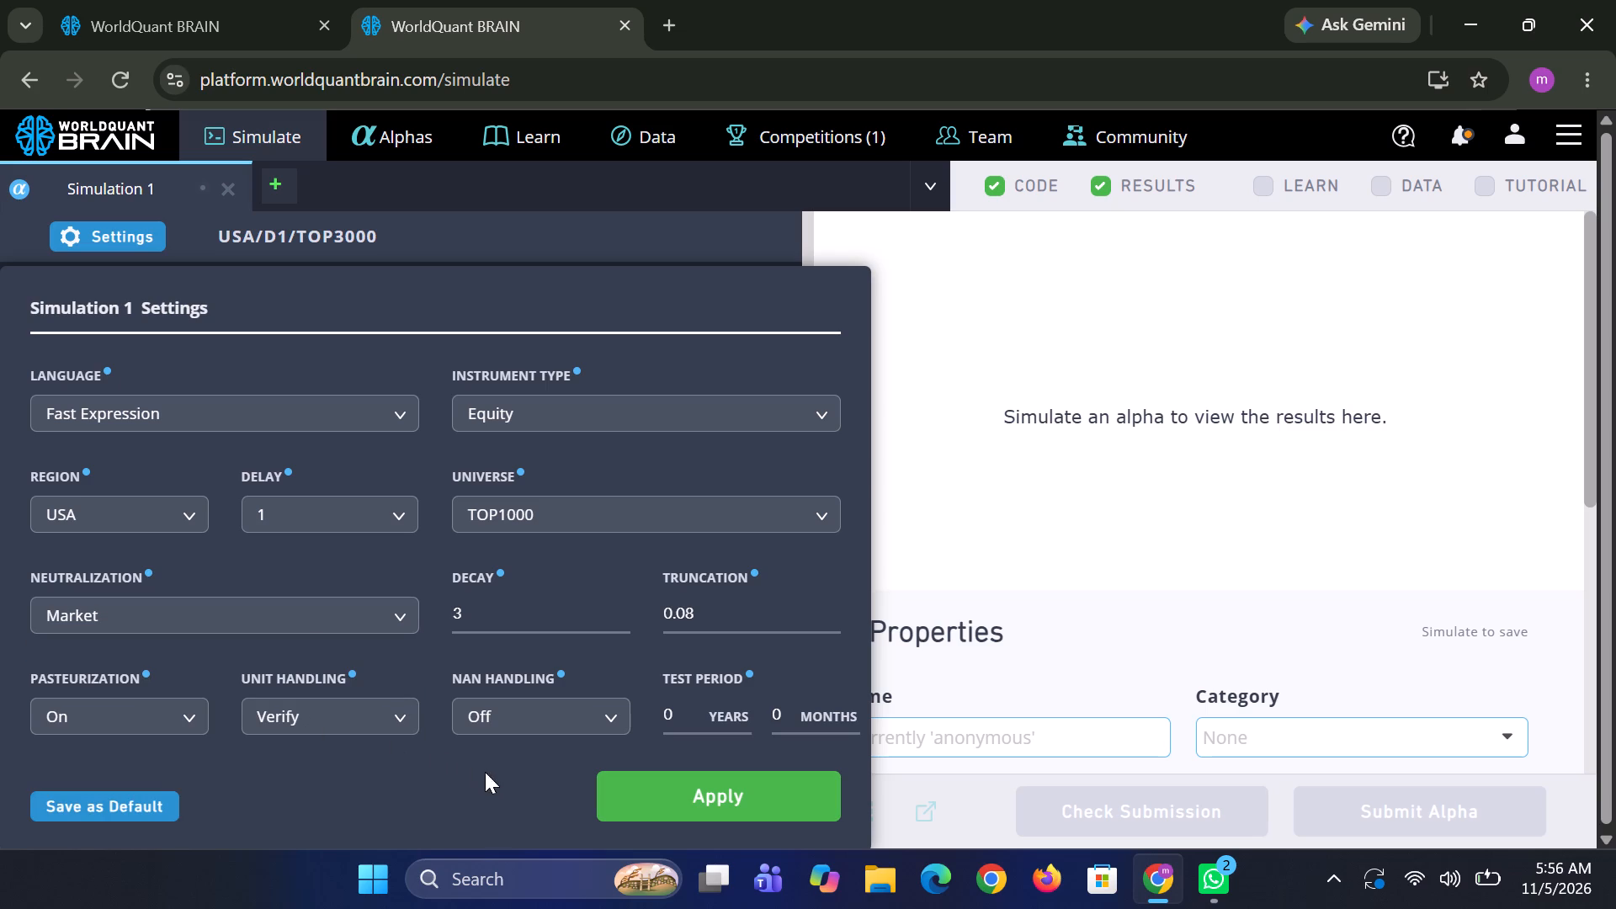
{"action": "left_click", "coordinate": [683, 802]}
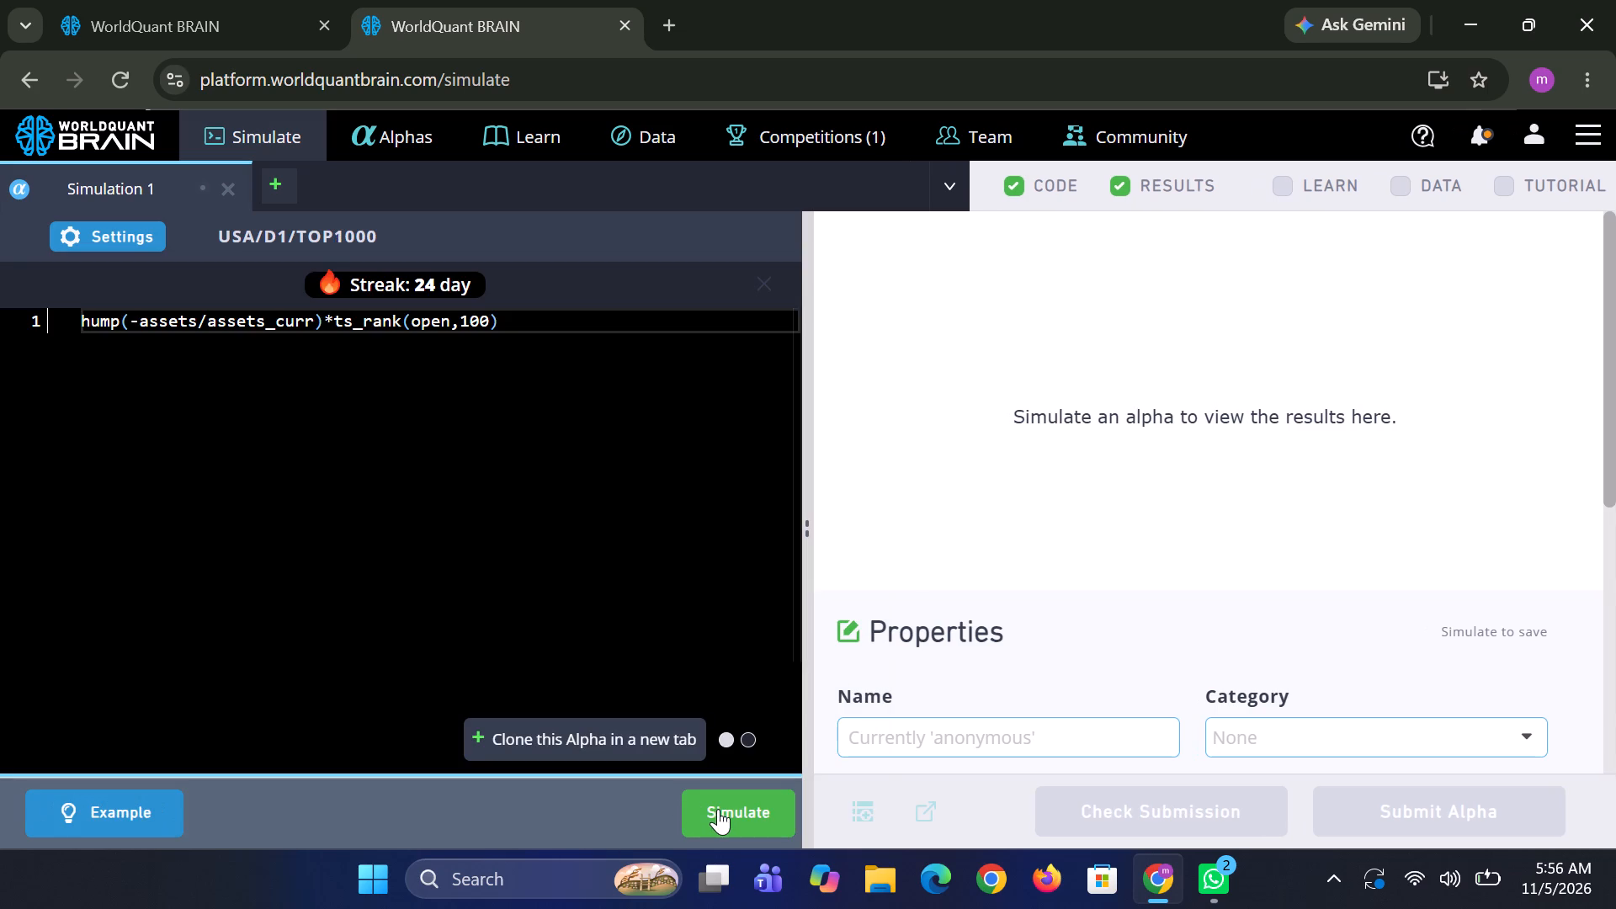
{"action": "left_click", "coordinate": [718, 809]}
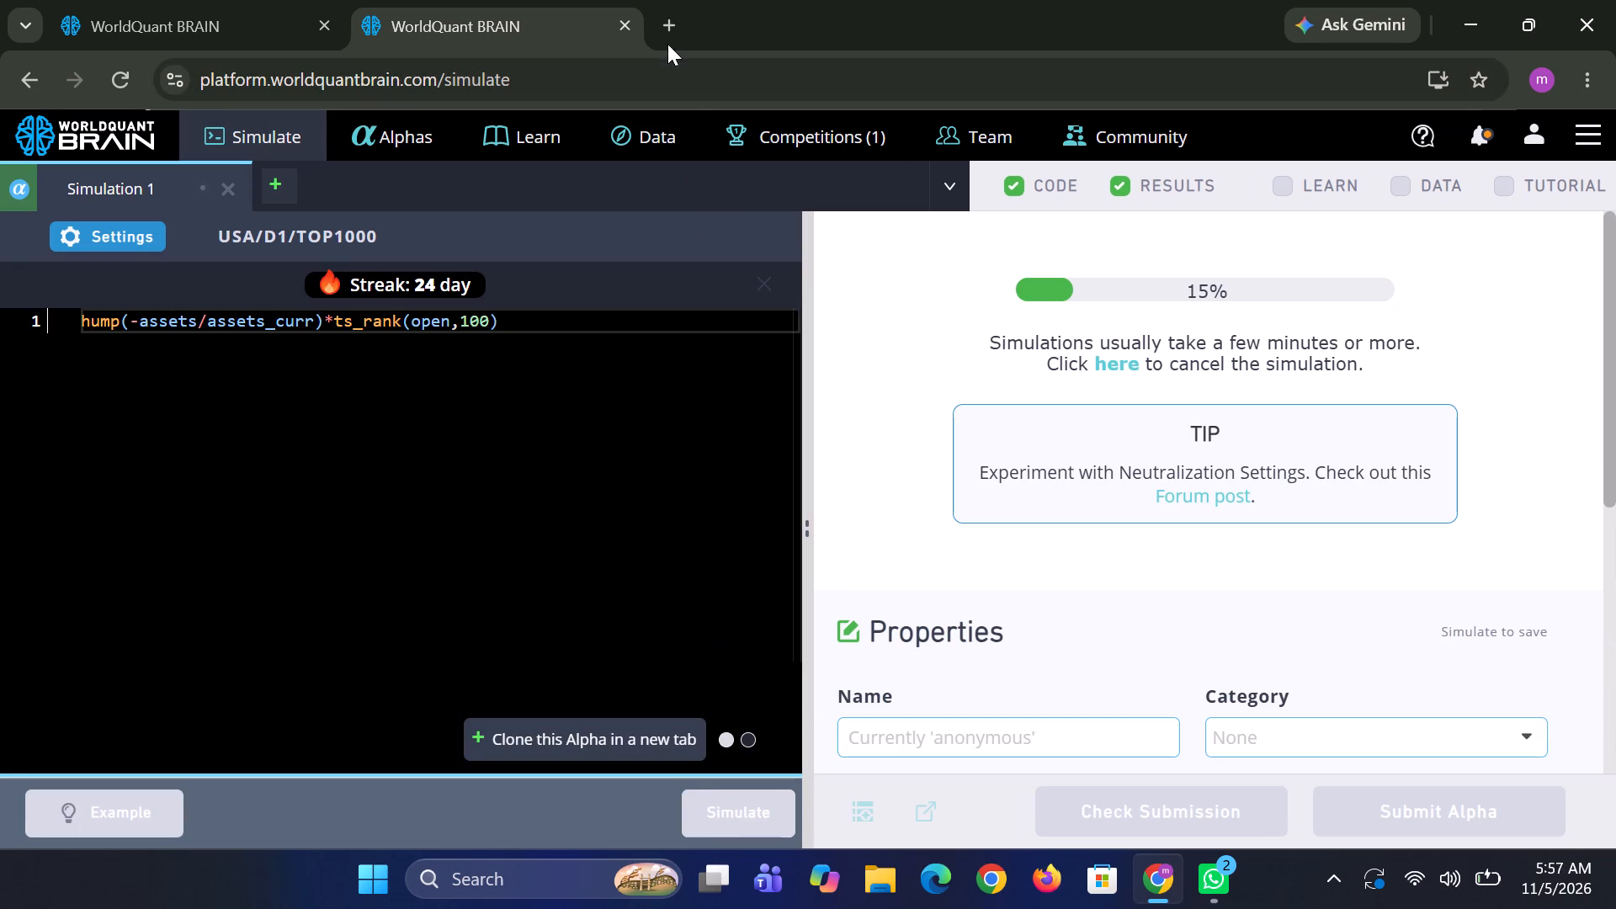
Open the WorldQuant BRAIN simulate page in a third browser tab.
{"action": "left_click", "coordinate": [666, 29]}
{"action": "key", "text": "w"}
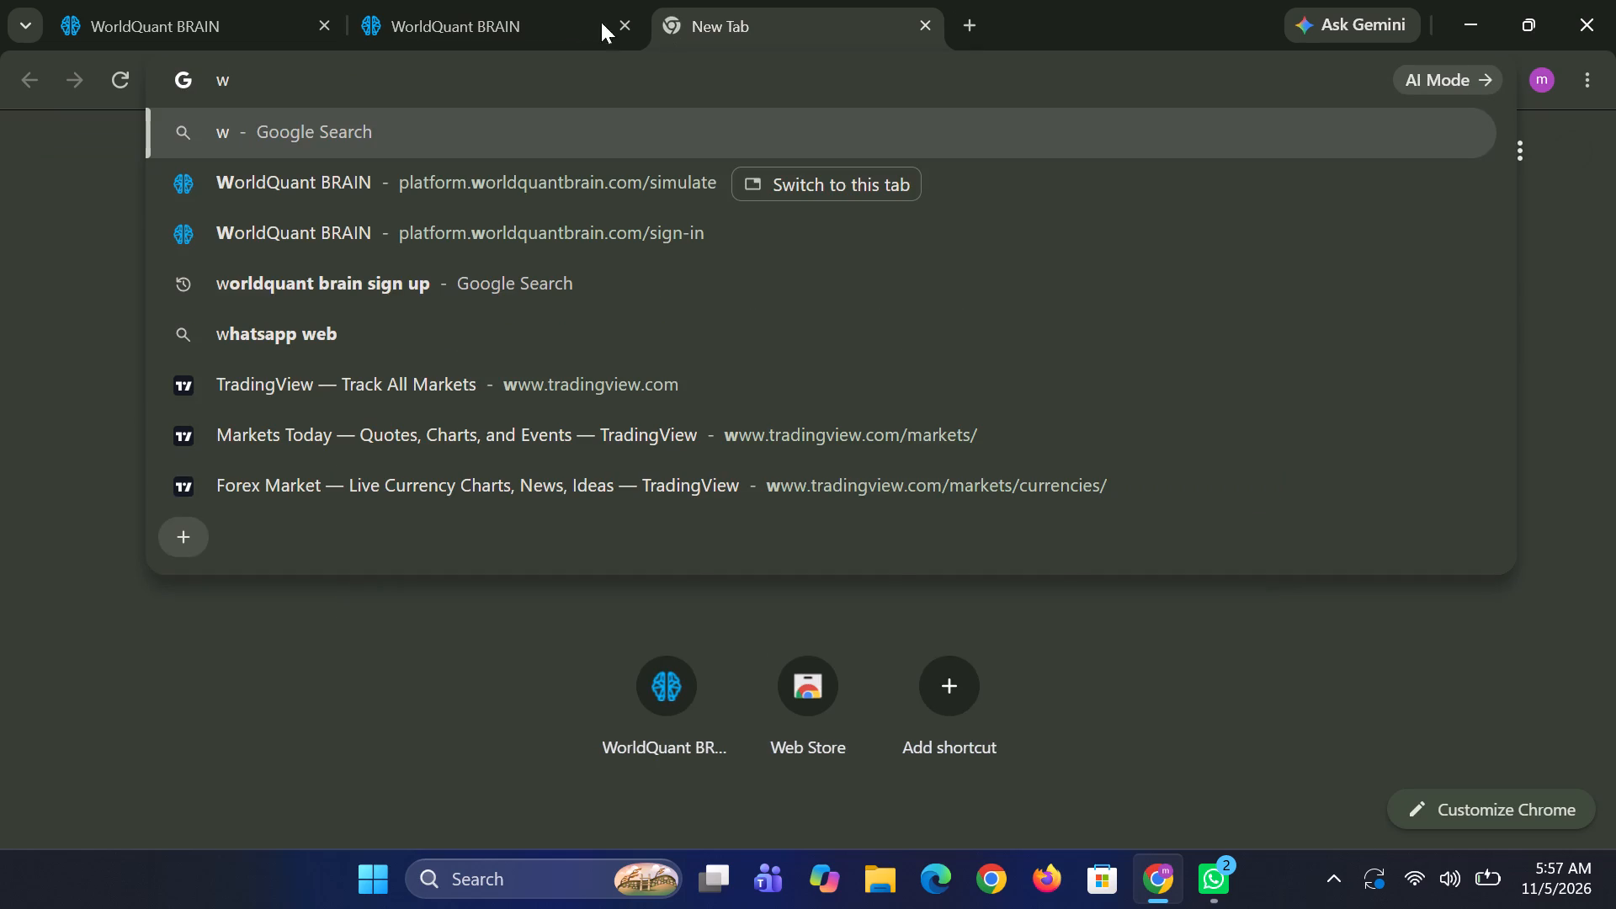
{"action": "left_click", "coordinate": [428, 175]}
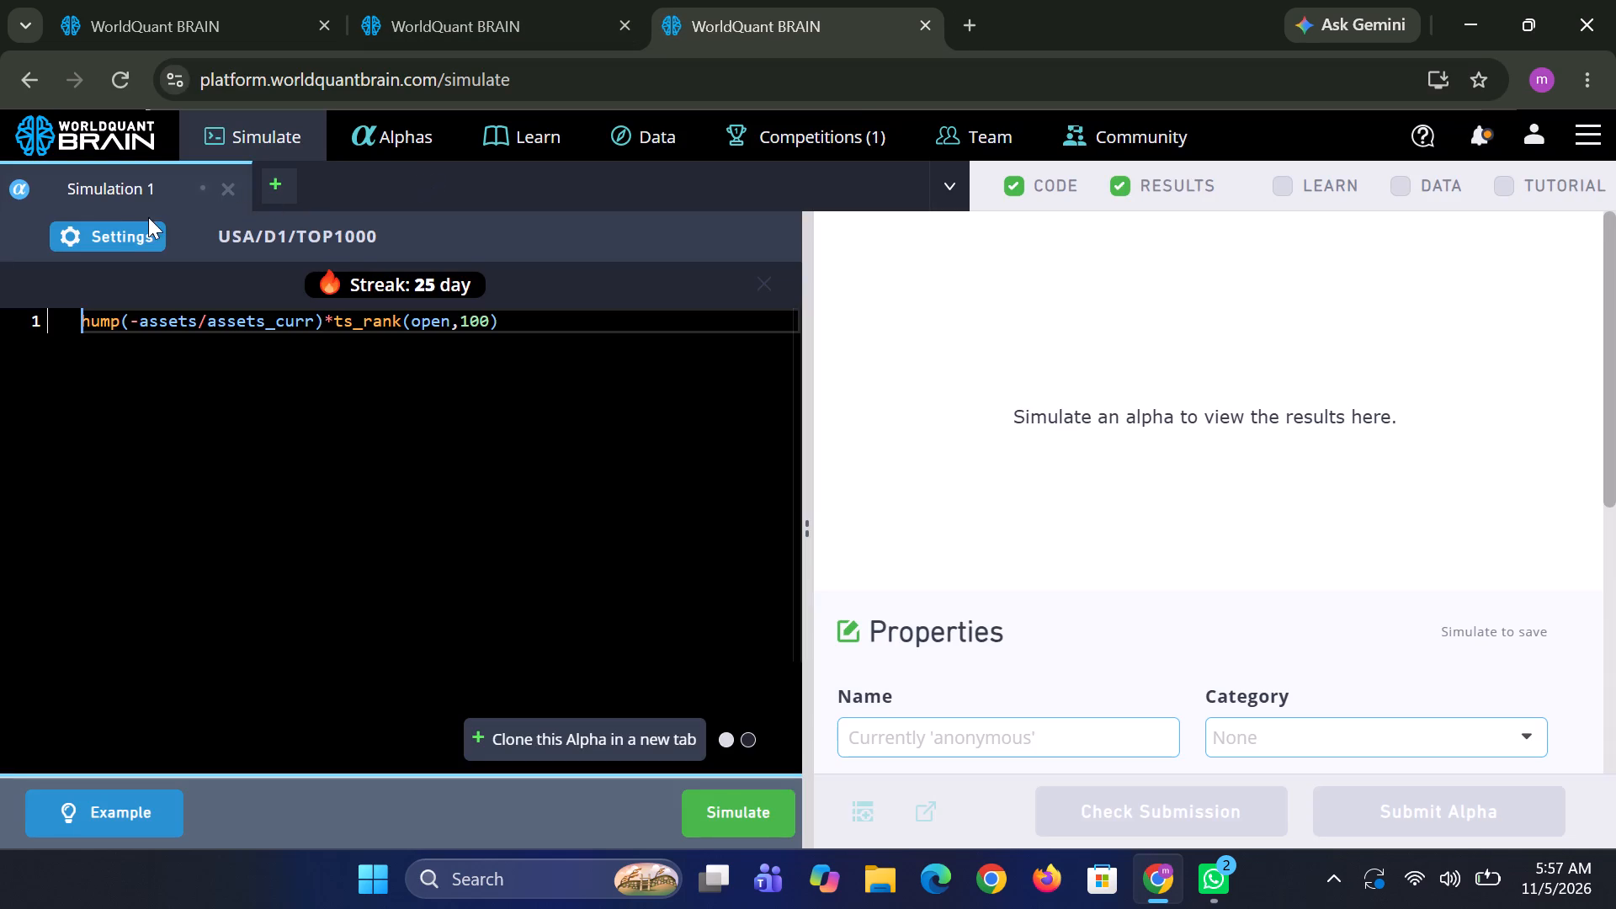
Apply universe TOP200 and Sector neutralization in the third tab's Simulation 1 settings, and simulate the alpha.
{"action": "left_click", "coordinate": [125, 229]}
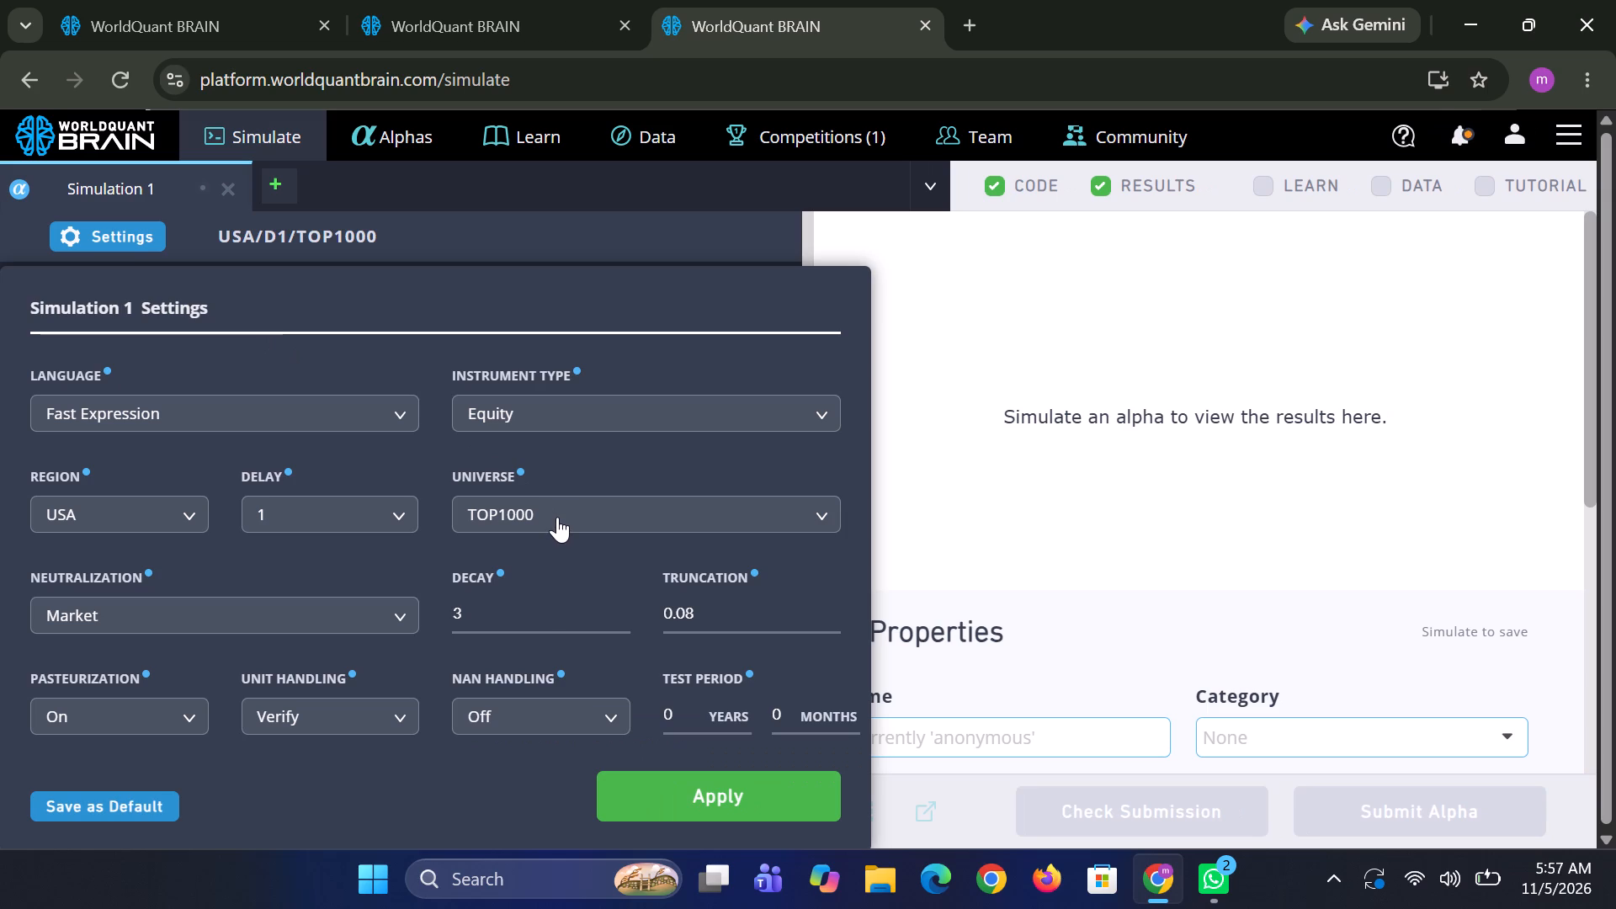
{"action": "left_click", "coordinate": [557, 517]}
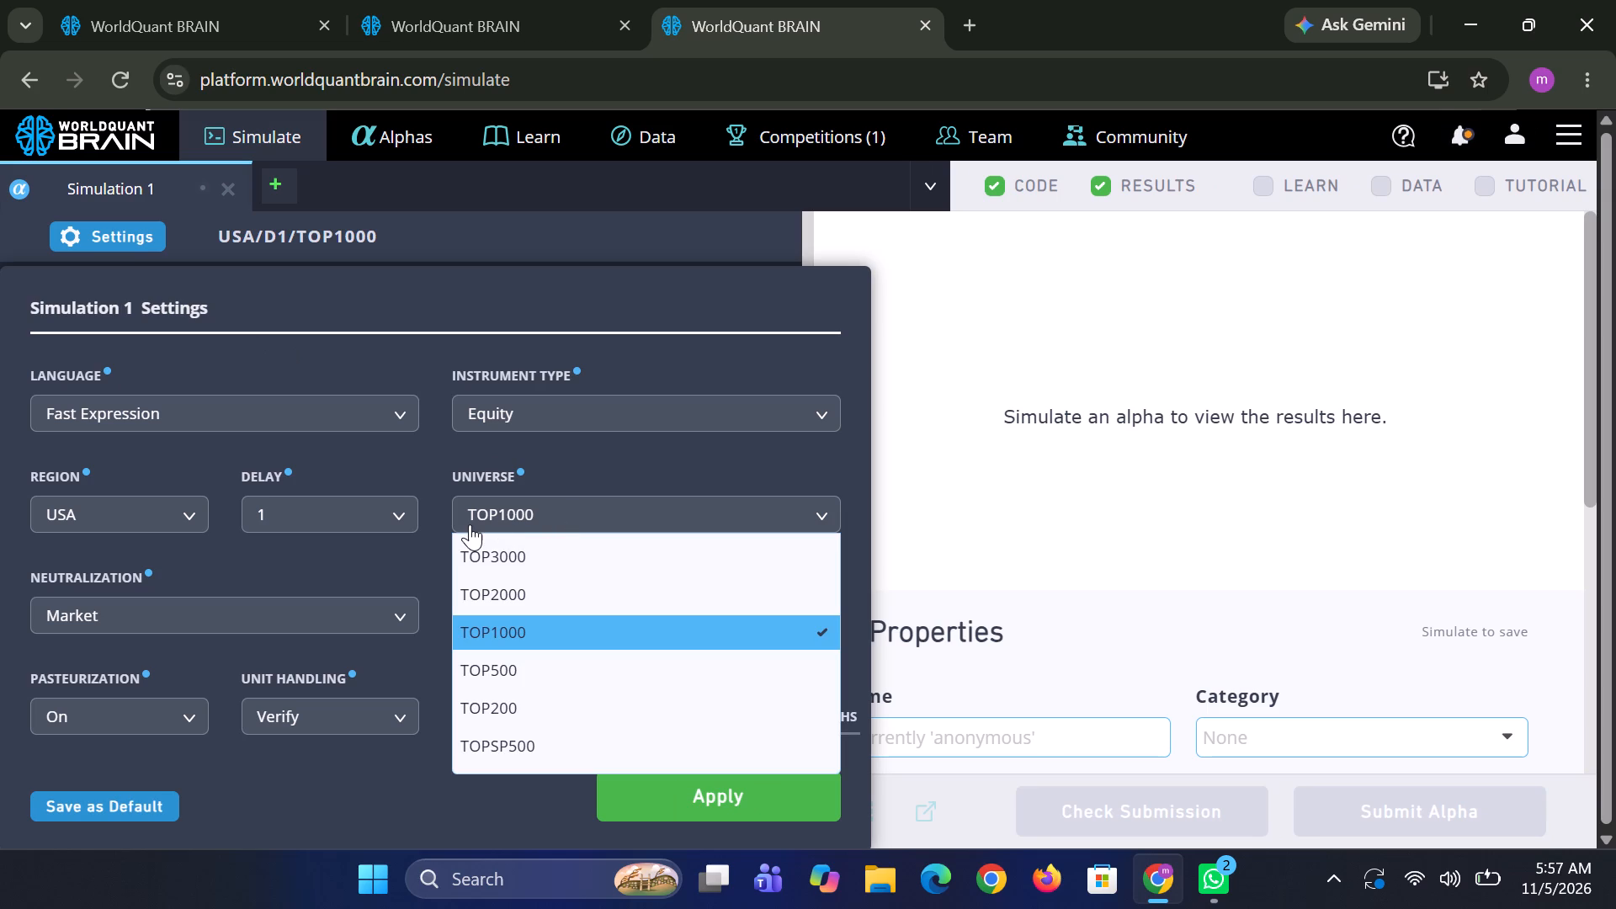
{"action": "left_click", "coordinate": [501, 697]}
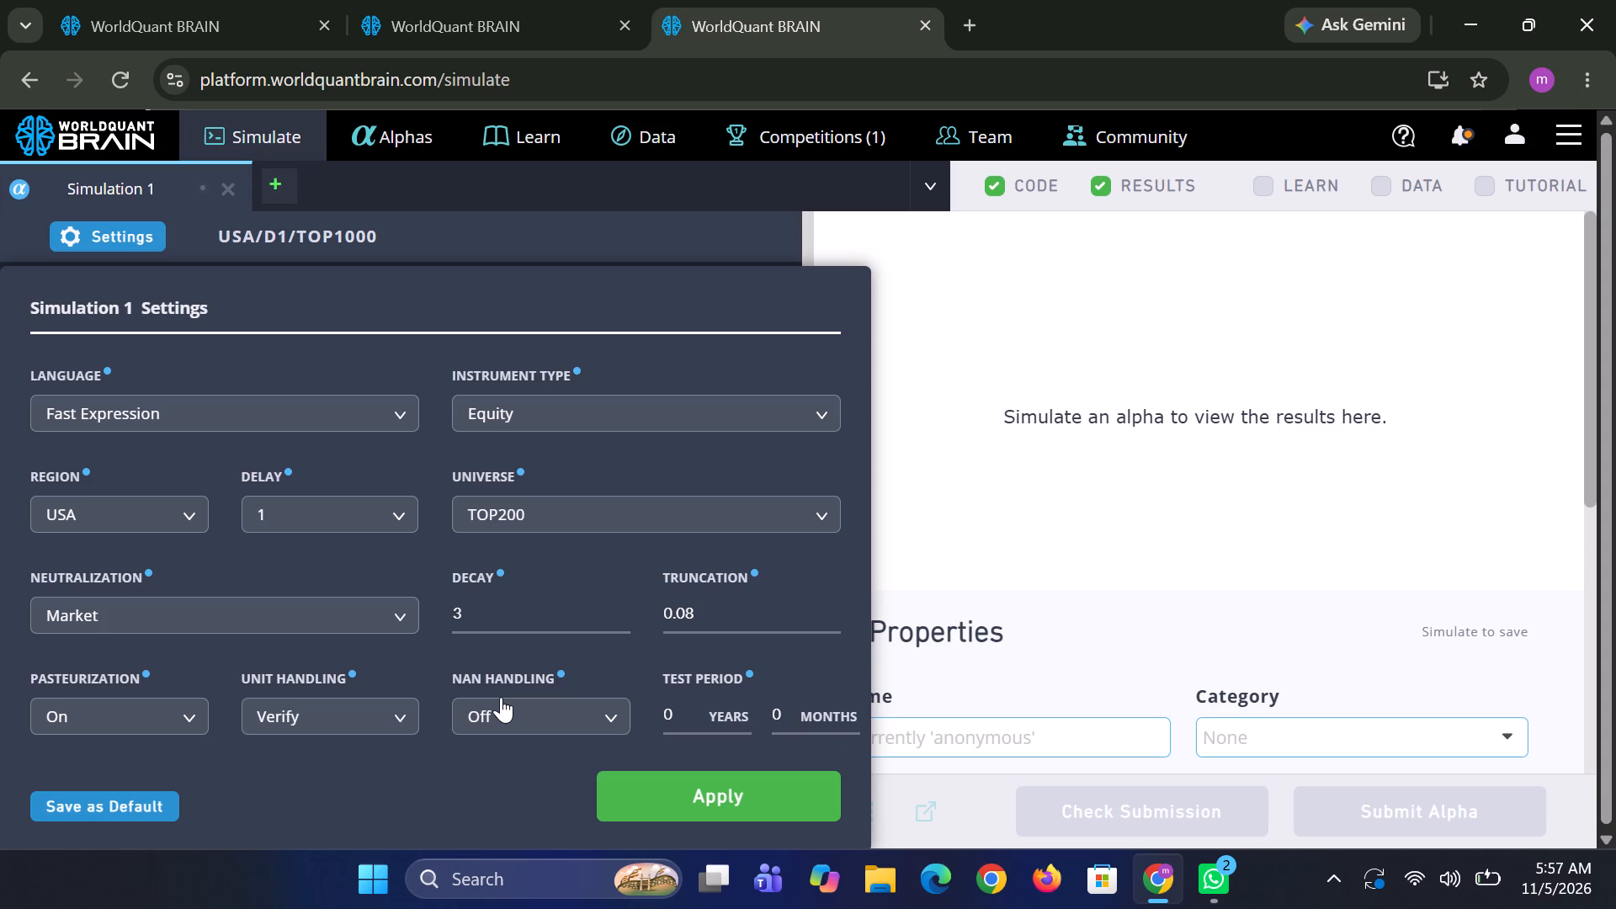
{"action": "left_click", "coordinate": [401, 620]}
{"action": "left_click", "coordinate": [173, 732]}
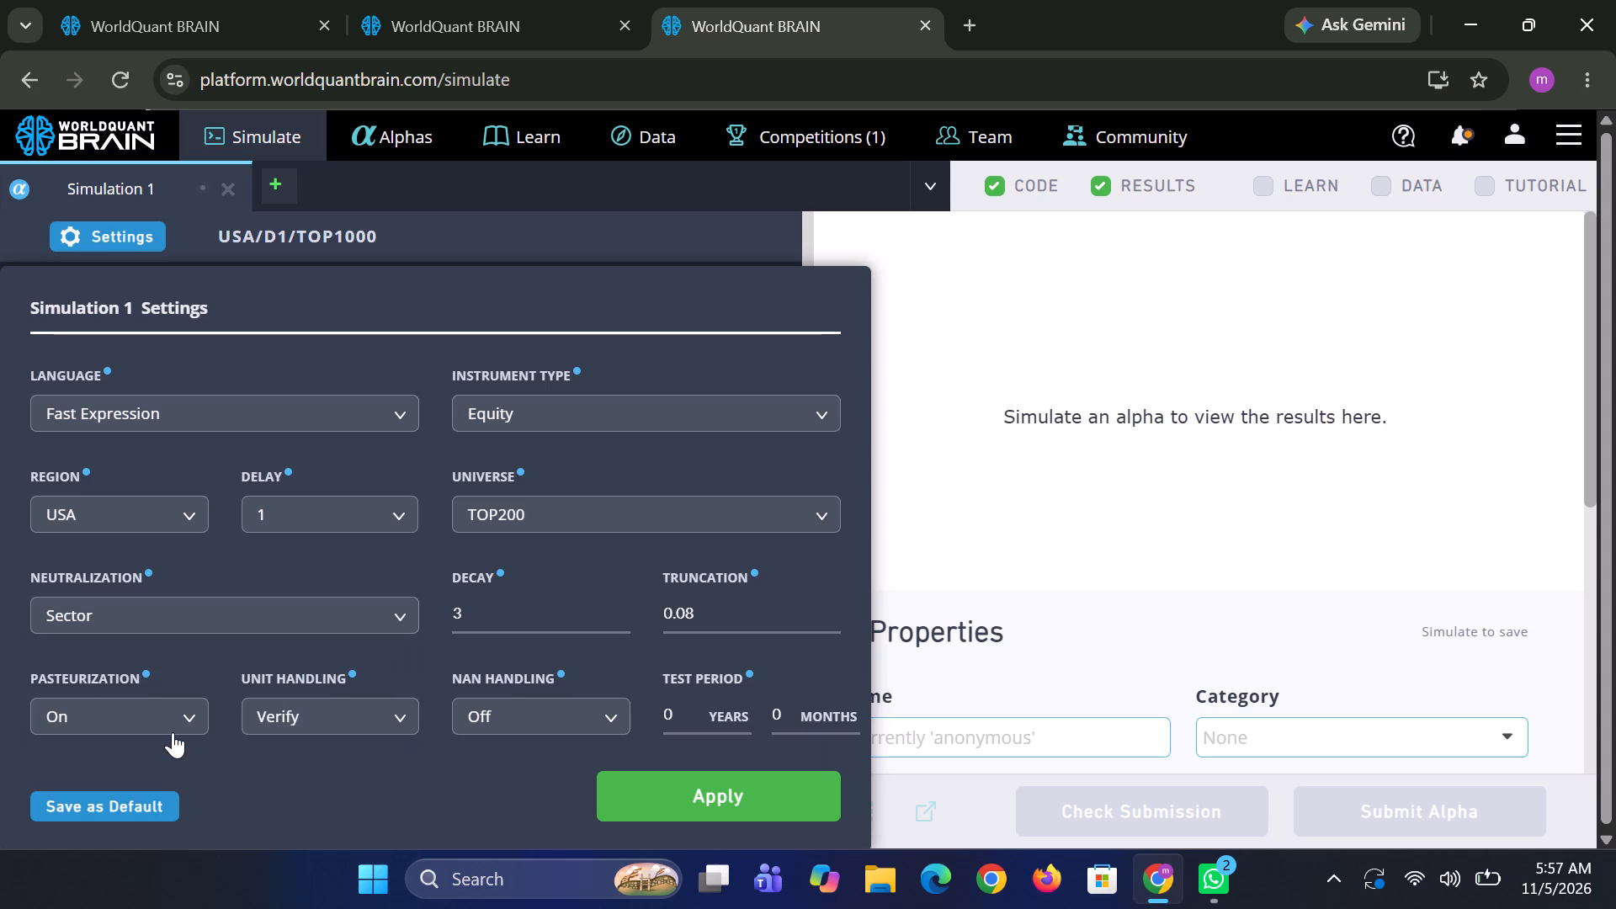
{"action": "left_click", "coordinate": [647, 784]}
{"action": "left_click", "coordinate": [767, 835]}
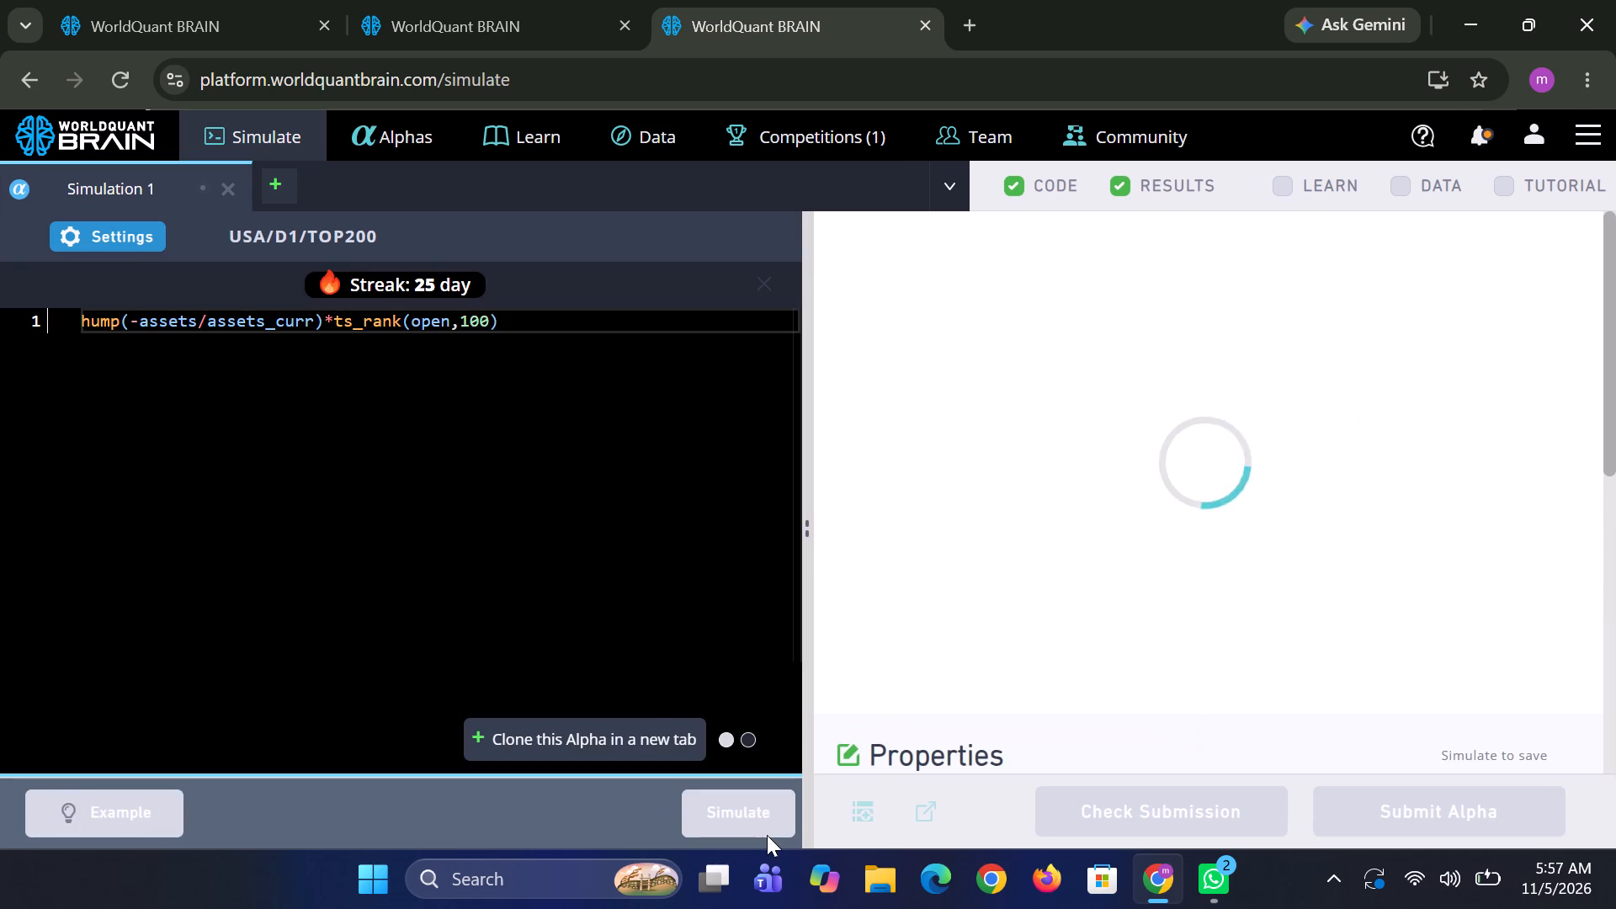
Review the TOP3000 simulation's PnL chart and IS Summary in the first tab, and check the TOP1000 simulation's progress.
{"action": "left_click", "coordinate": [263, 15]}
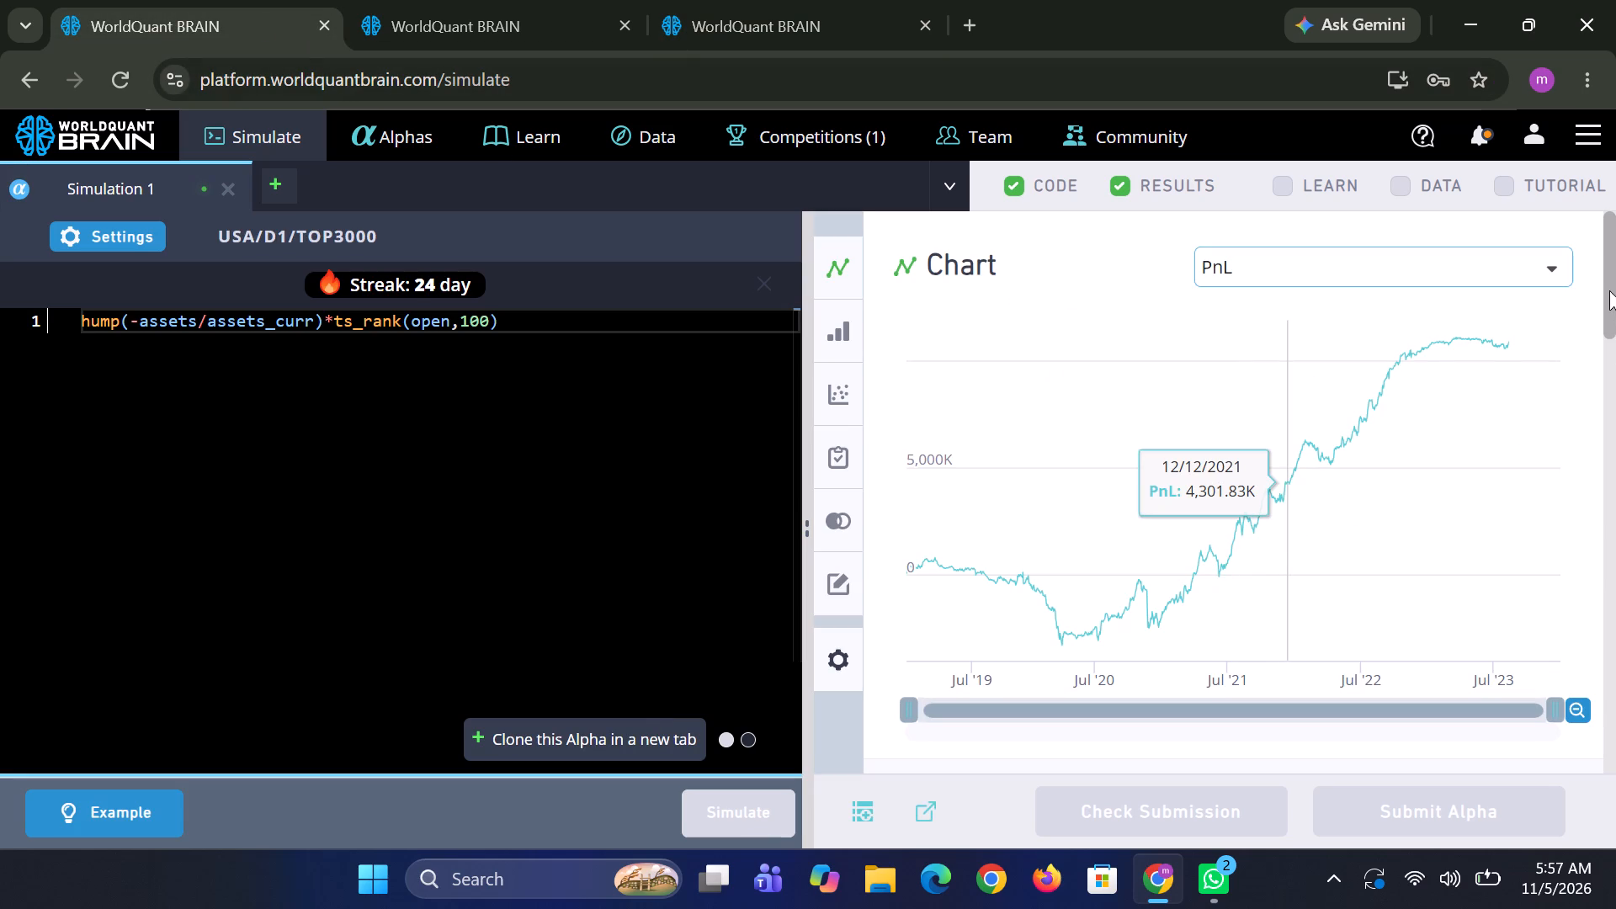
{"action": "left_click_drag", "start_coordinate": [1608, 282], "coordinate": [1615, 356]}
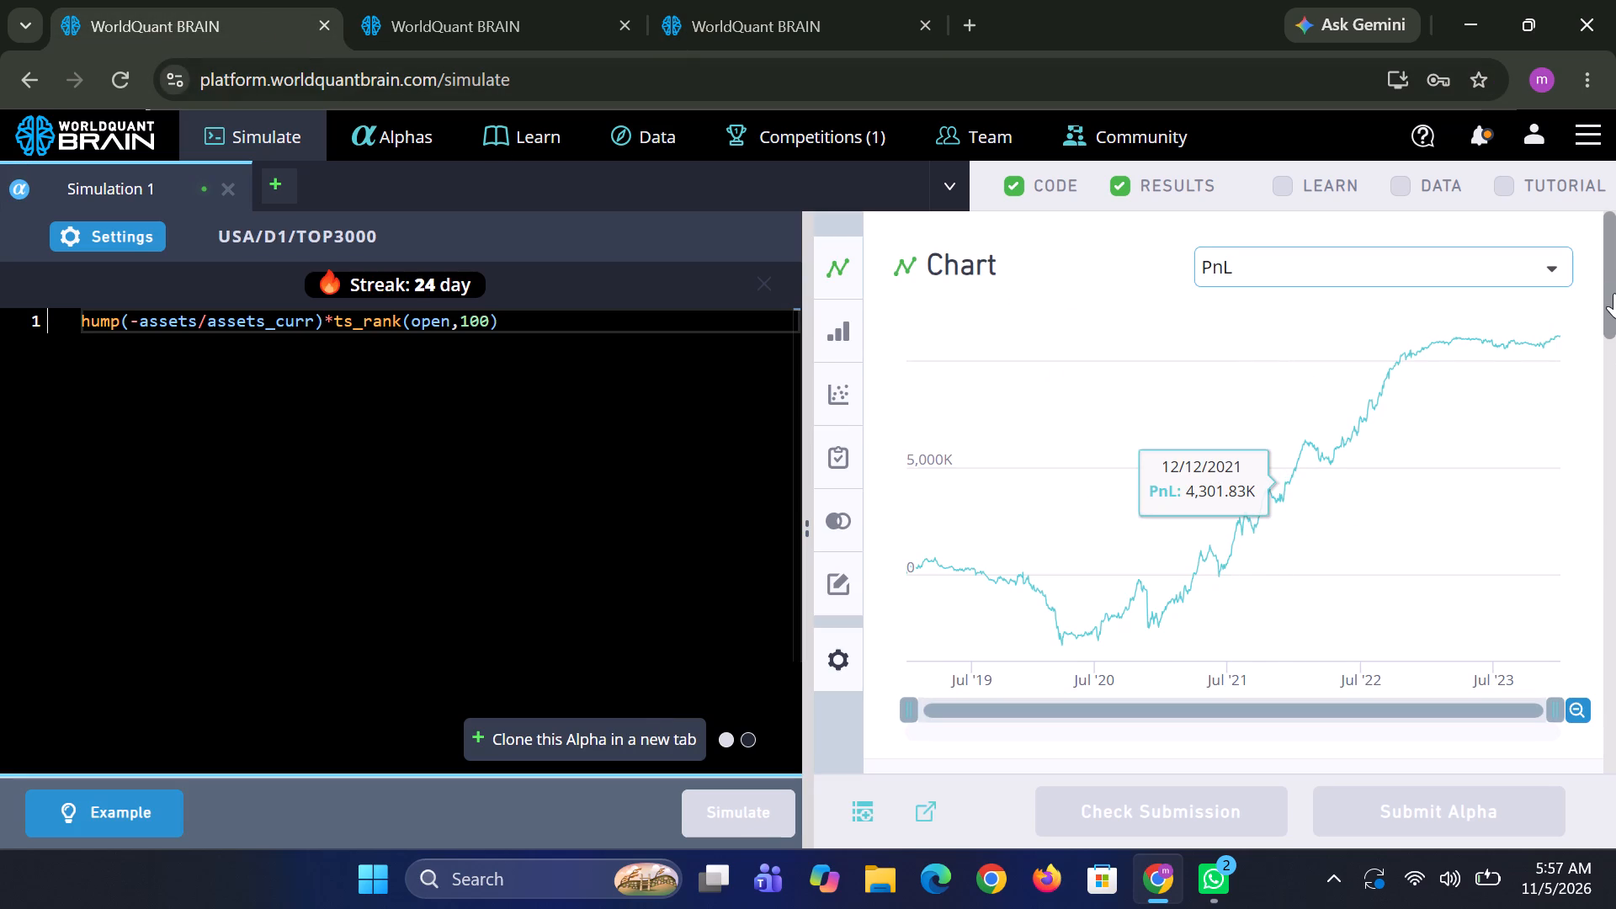
{"action": "left_click_drag", "start_coordinate": [1614, 293], "coordinate": [1615, 337]}
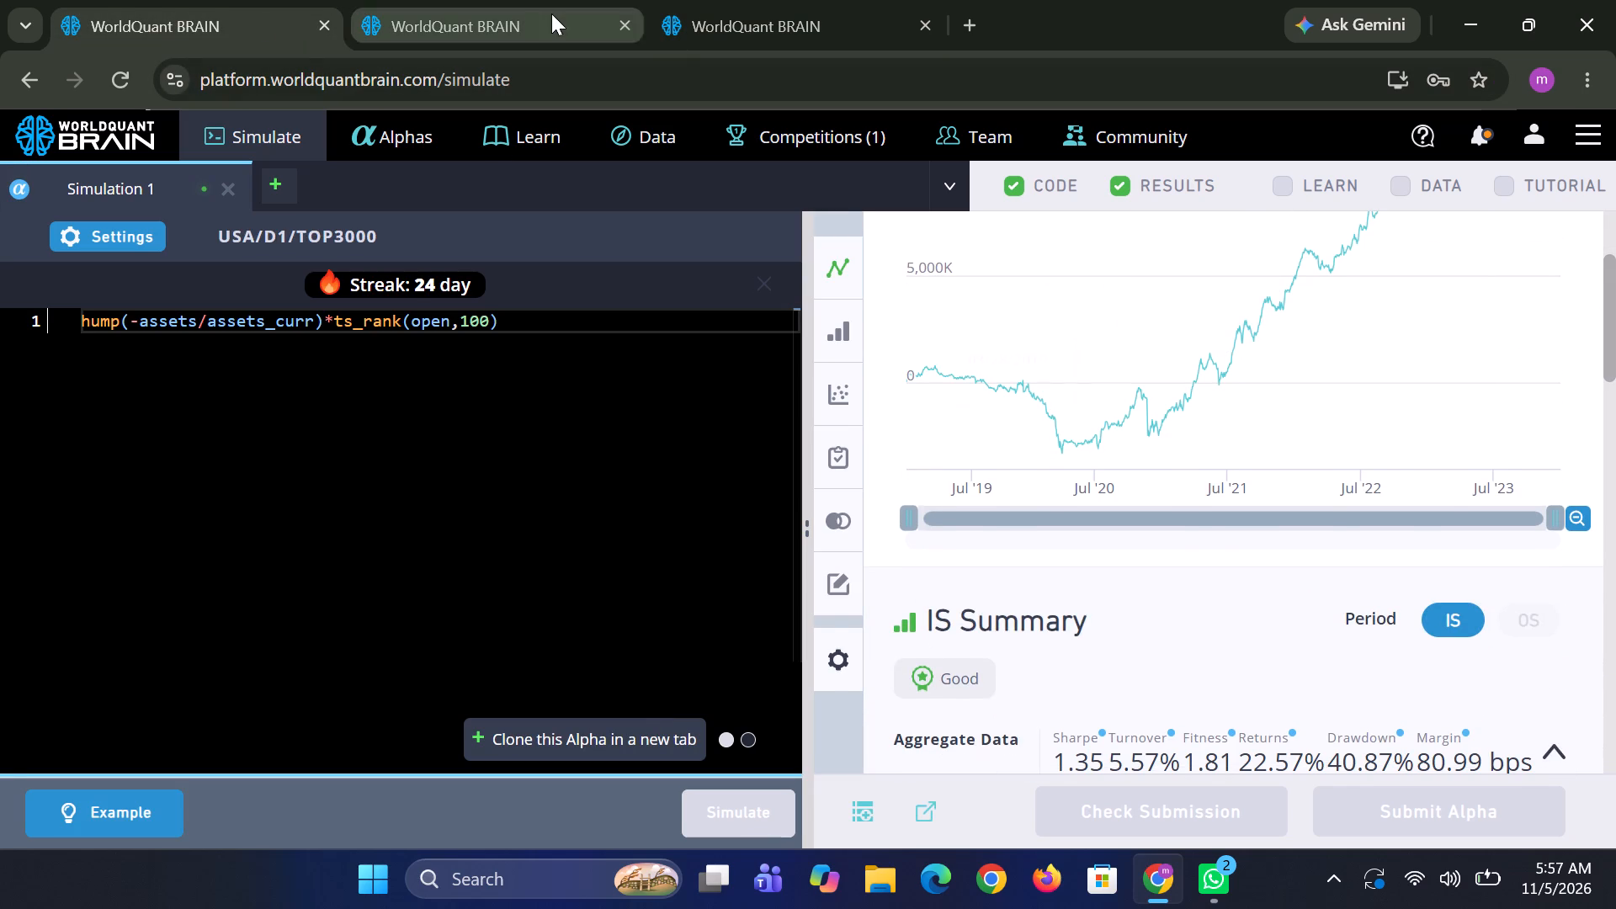
{"action": "left_click", "coordinate": [551, 13]}
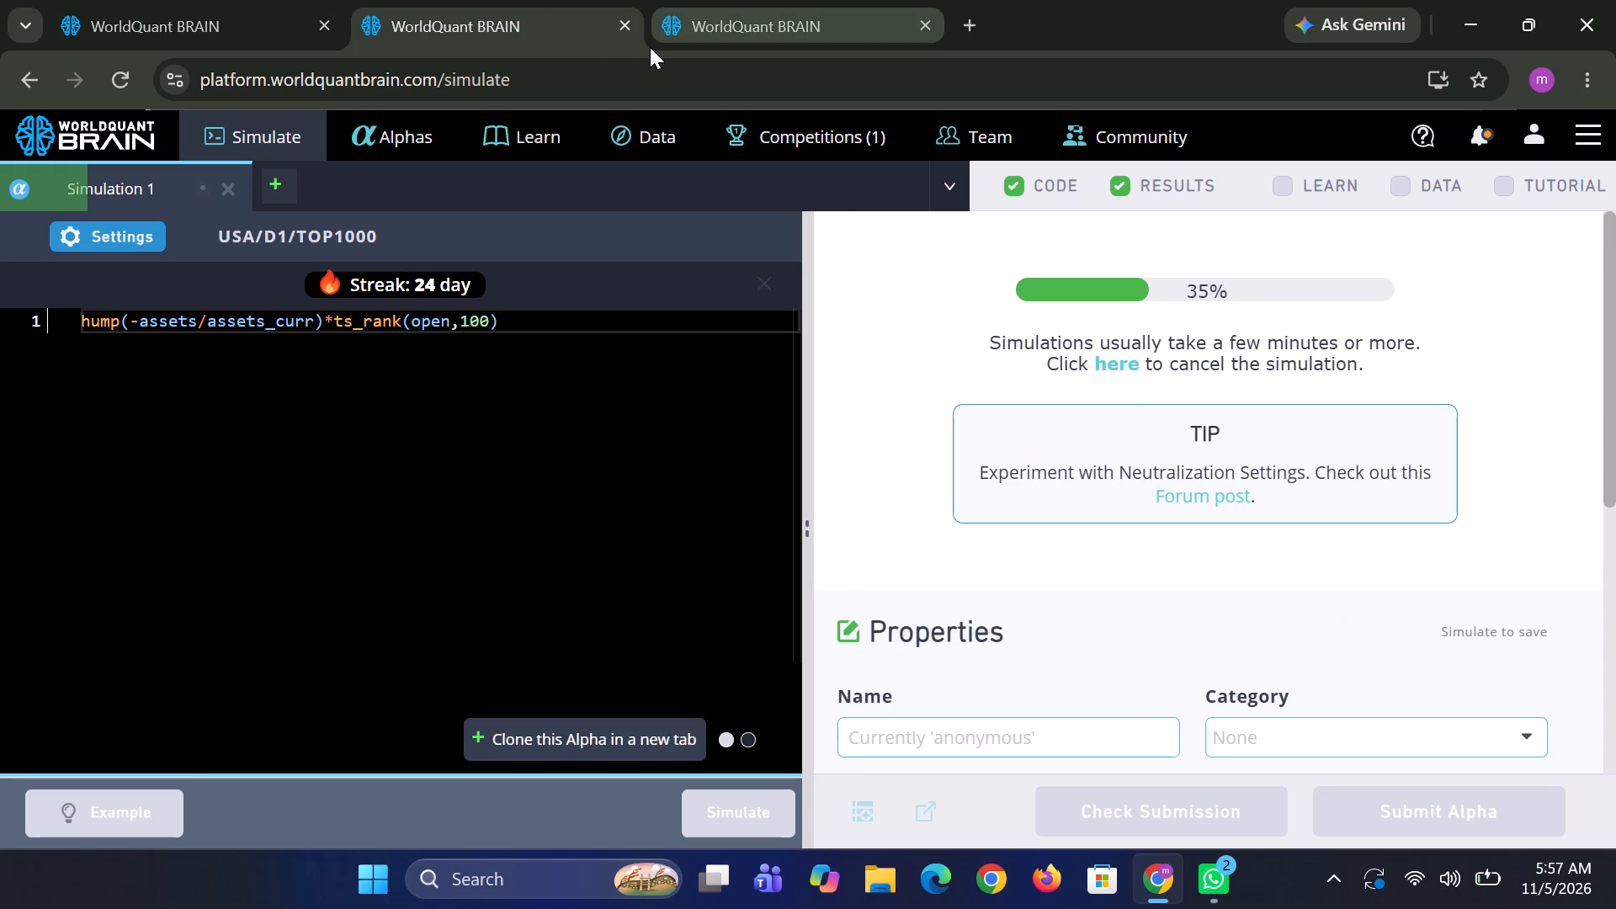
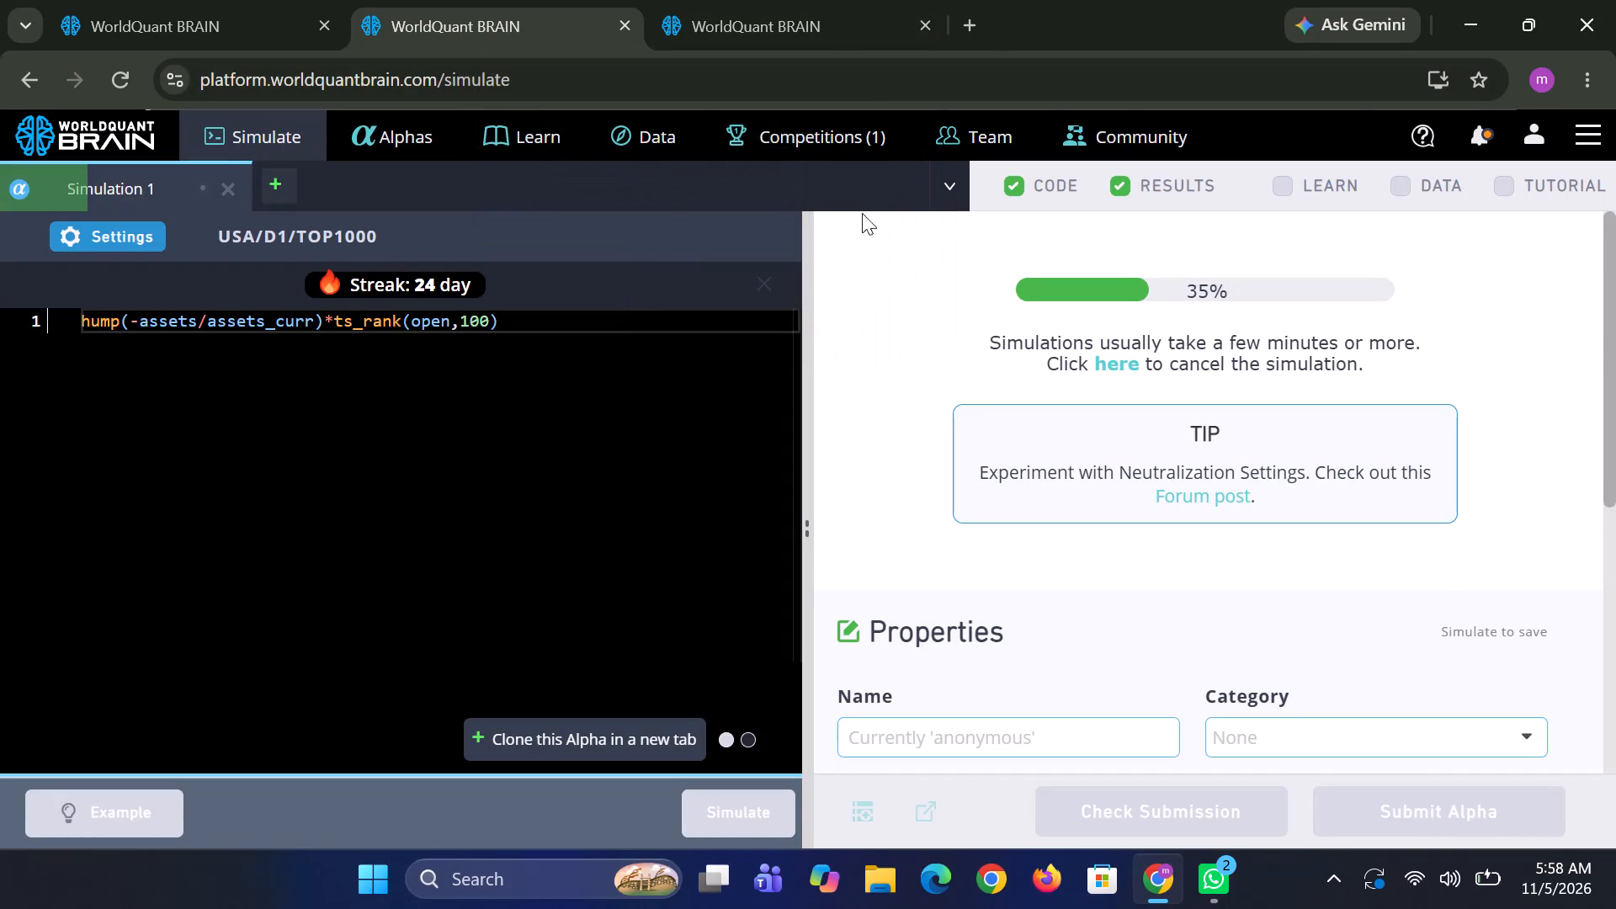
Check the TOP200 simulation's progress in the third tab and the TOP1000 simulation's PnL chart in the second tab.
{"action": "left_click", "coordinate": [798, 17]}
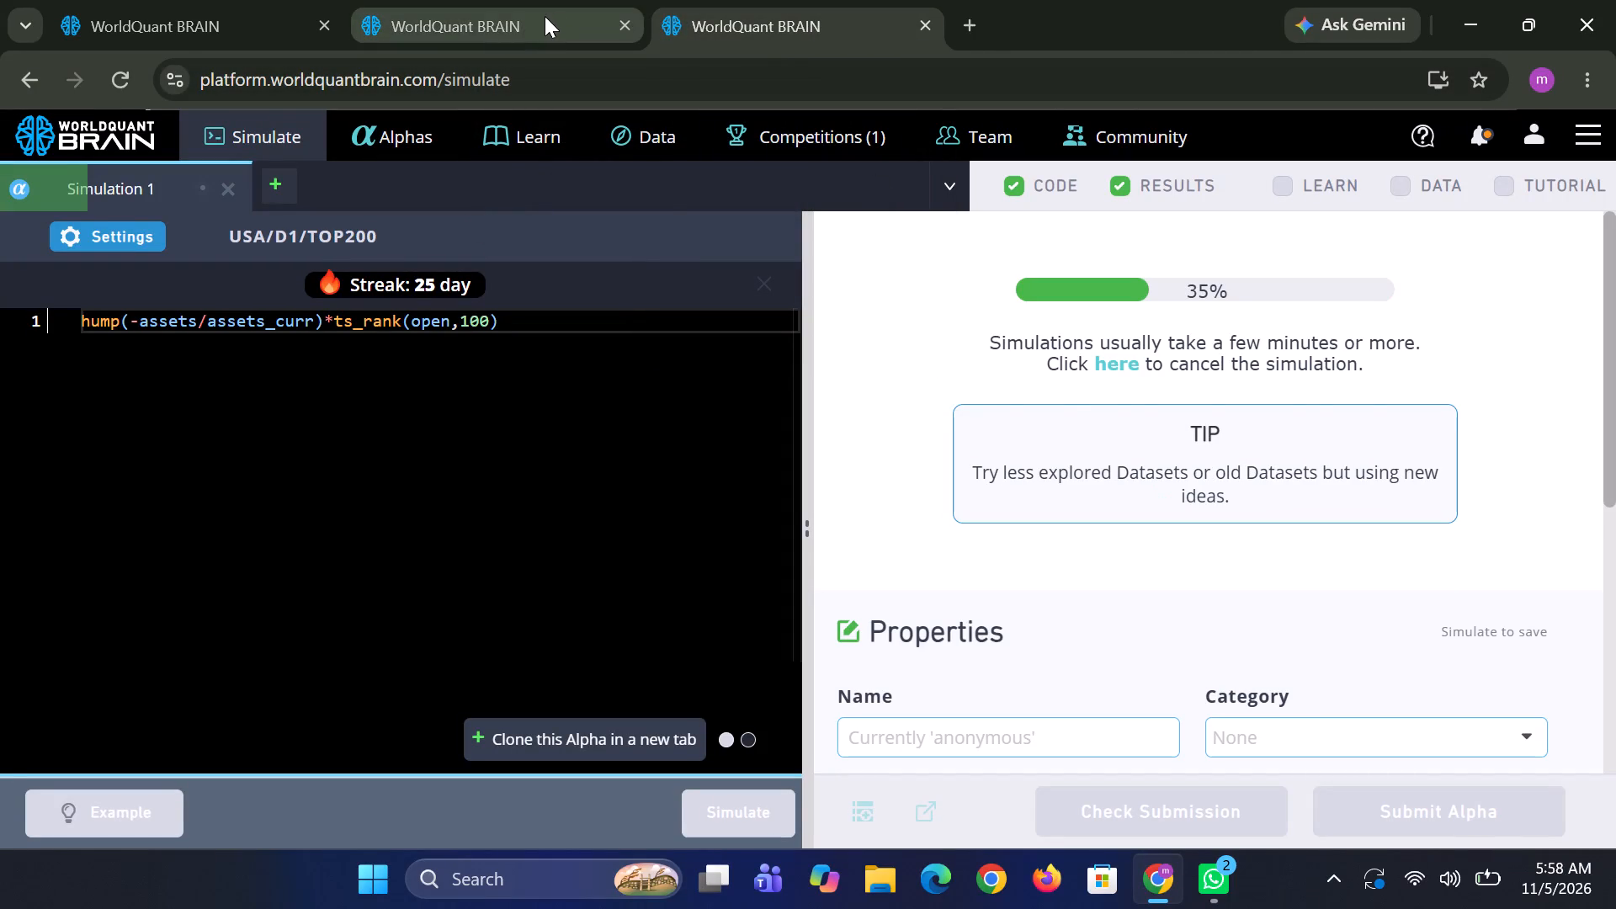
{"action": "left_click", "coordinate": [545, 16]}
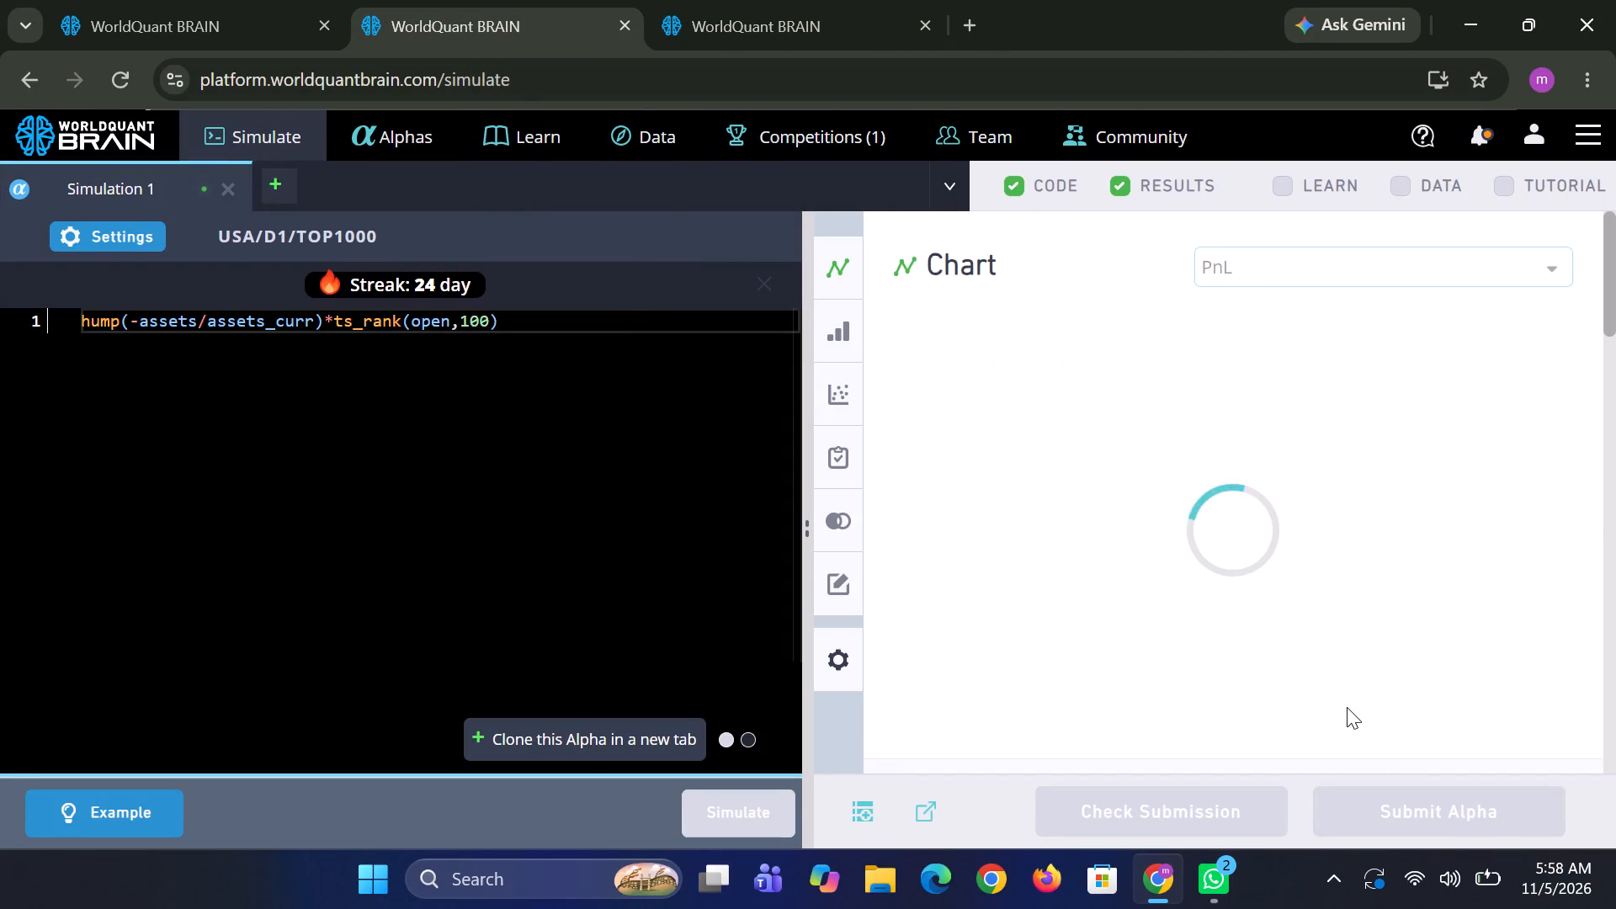
{"action": "left_click", "coordinate": [814, 33]}
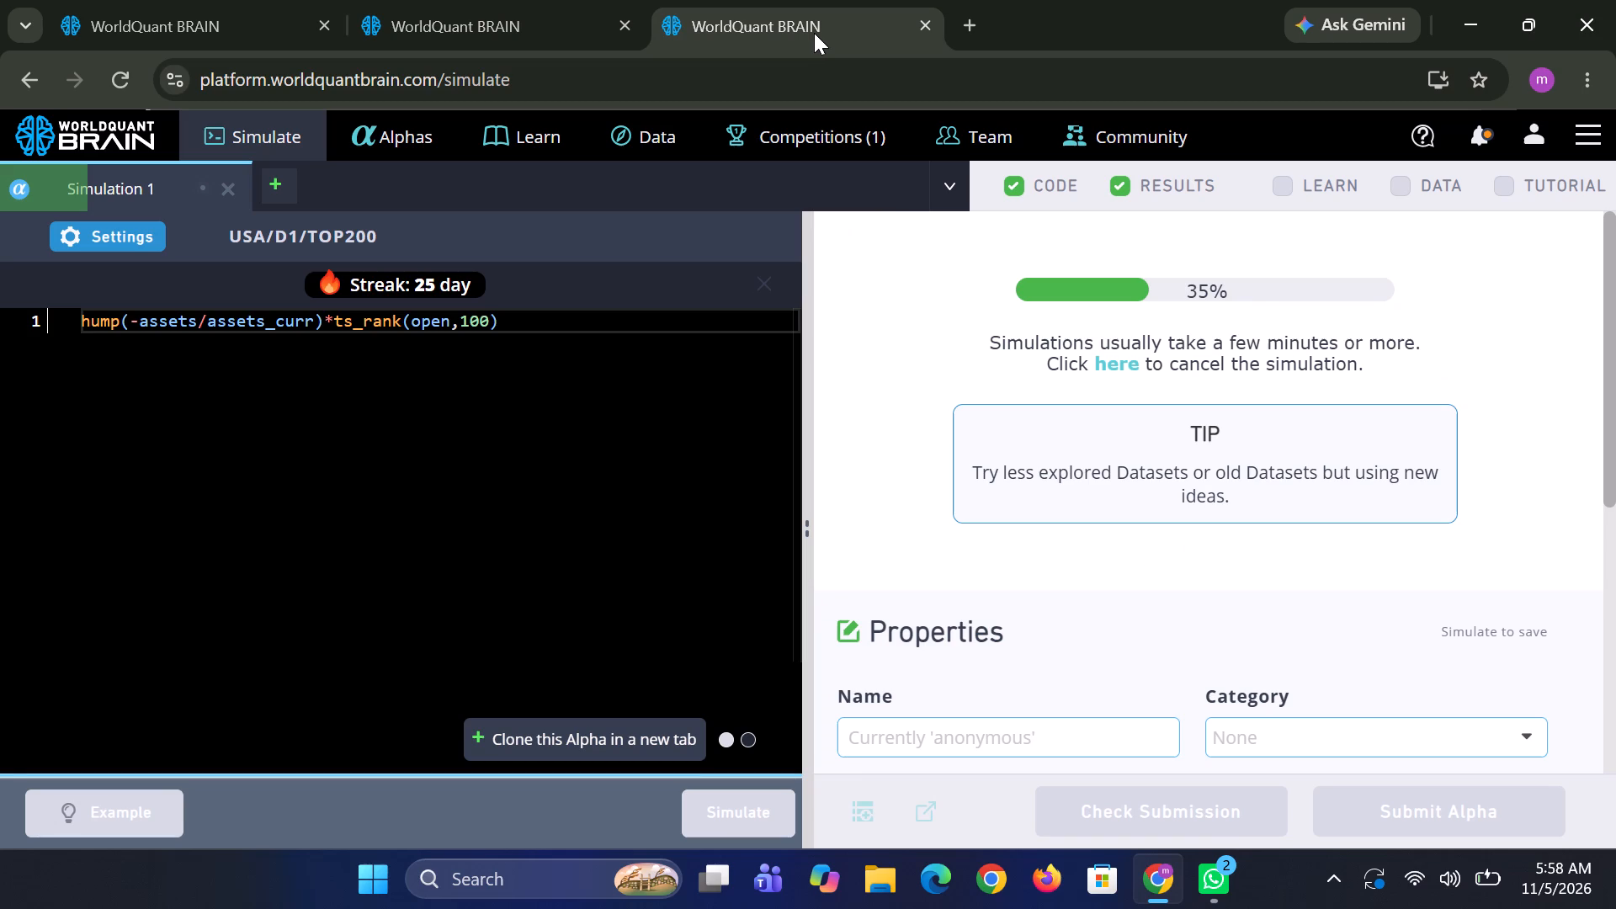
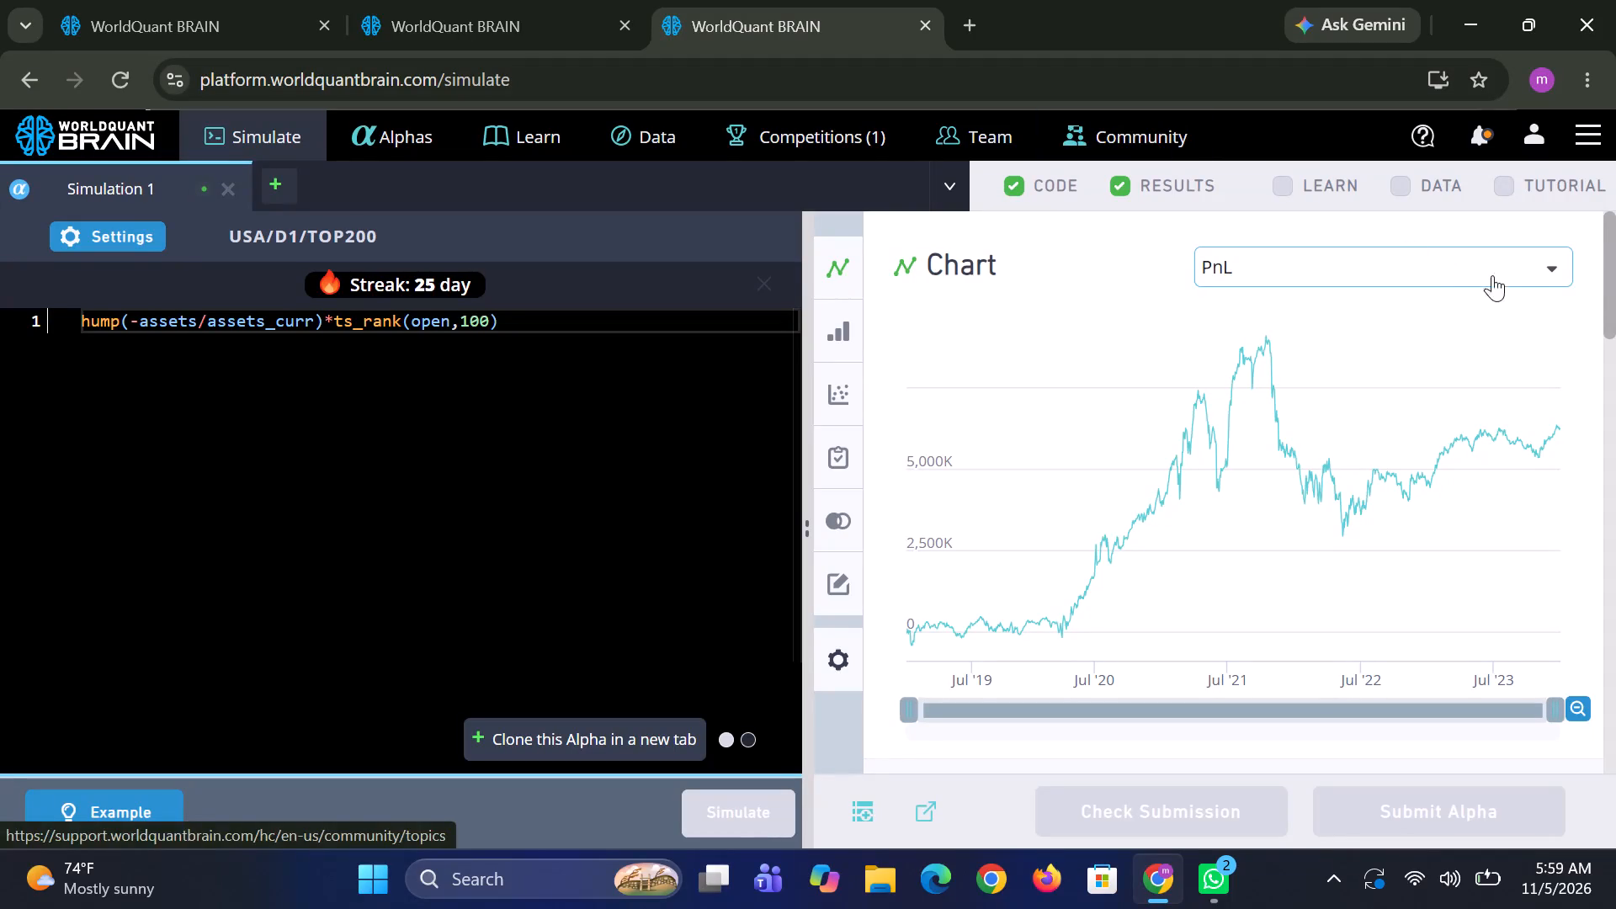
Check the TOP200 simulation's IS Summary and close the TOP200, TOP1000 and TOP3000 simulation browser tabs.
{"action": "left_click_drag", "start_coordinate": [1615, 284], "coordinate": [1615, 366]}
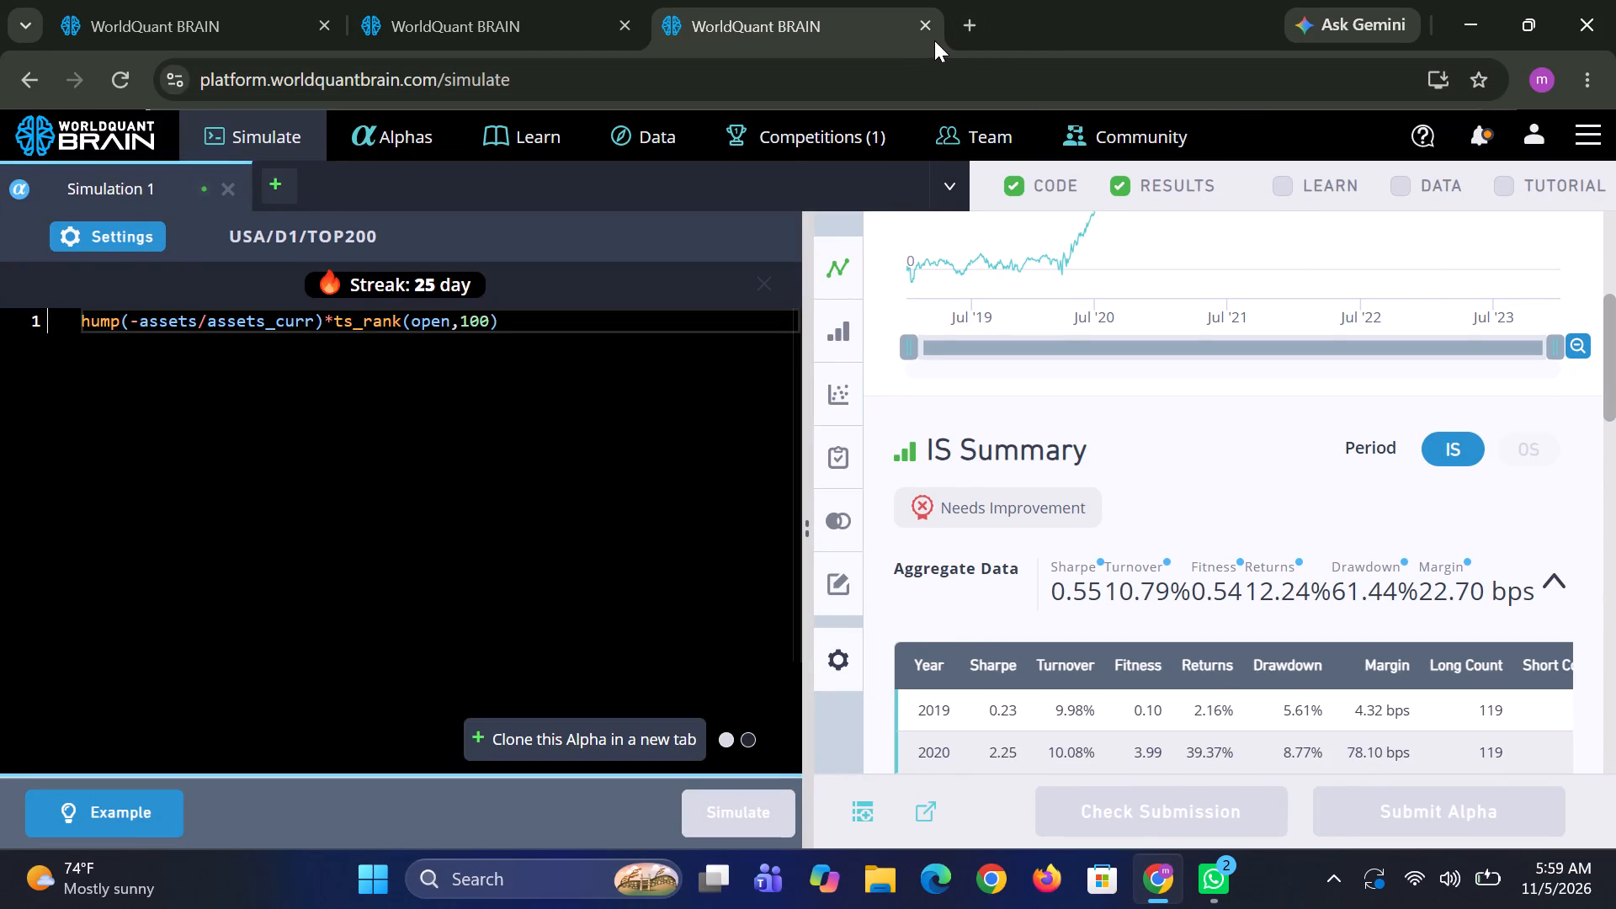
{"action": "left_click", "coordinate": [924, 24]}
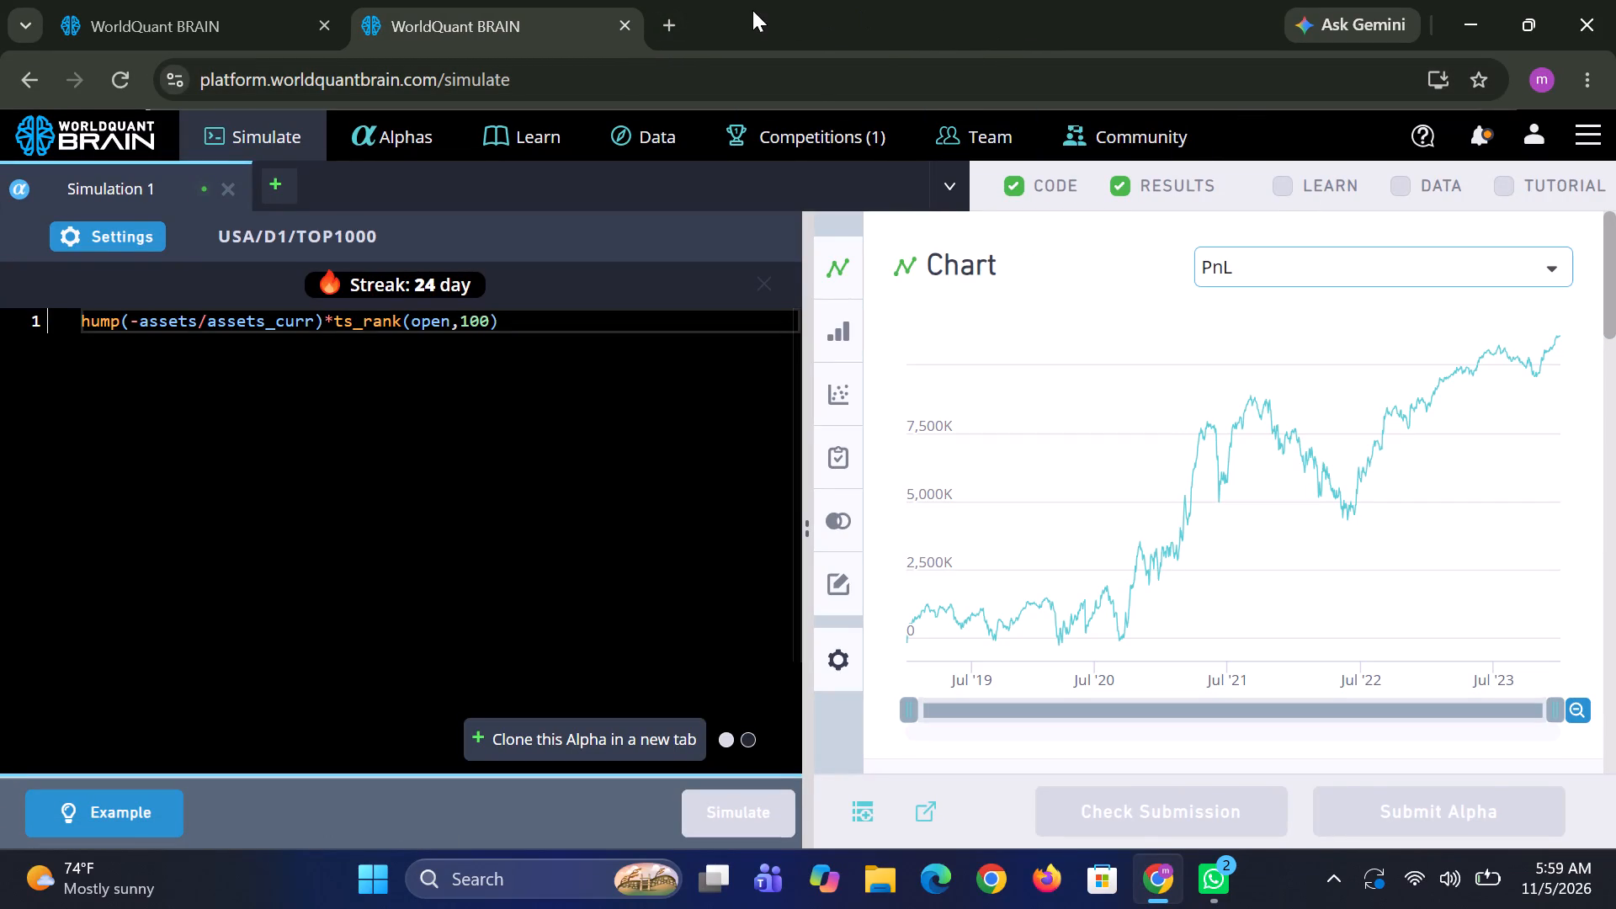
{"action": "left_click", "coordinate": [631, 27]}
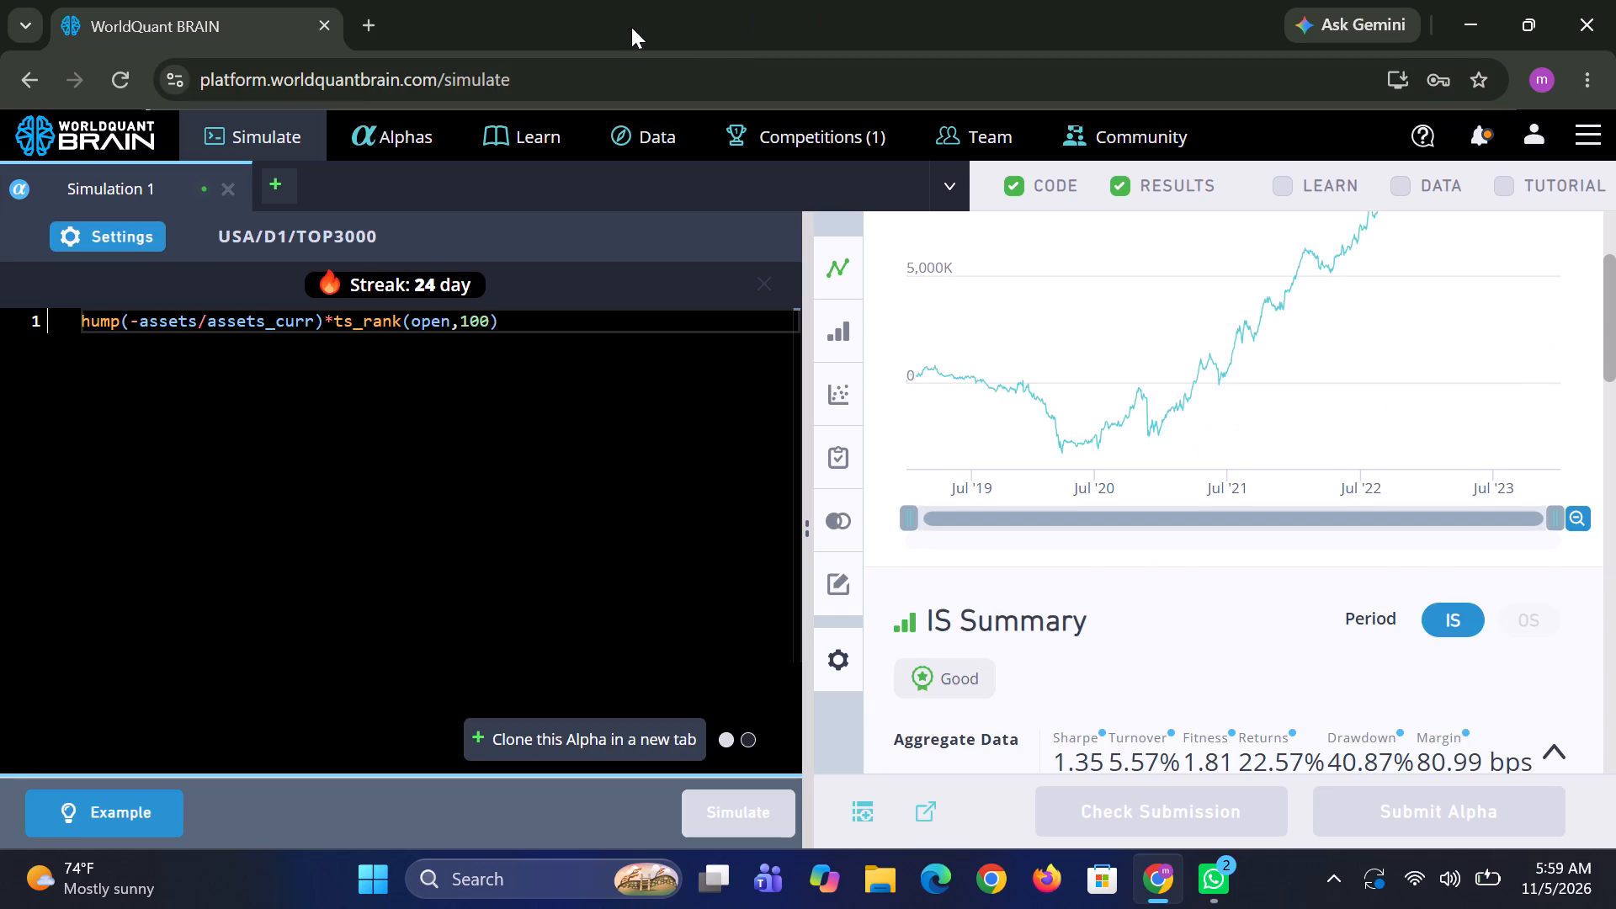
{"action": "left_click", "coordinate": [318, 29]}
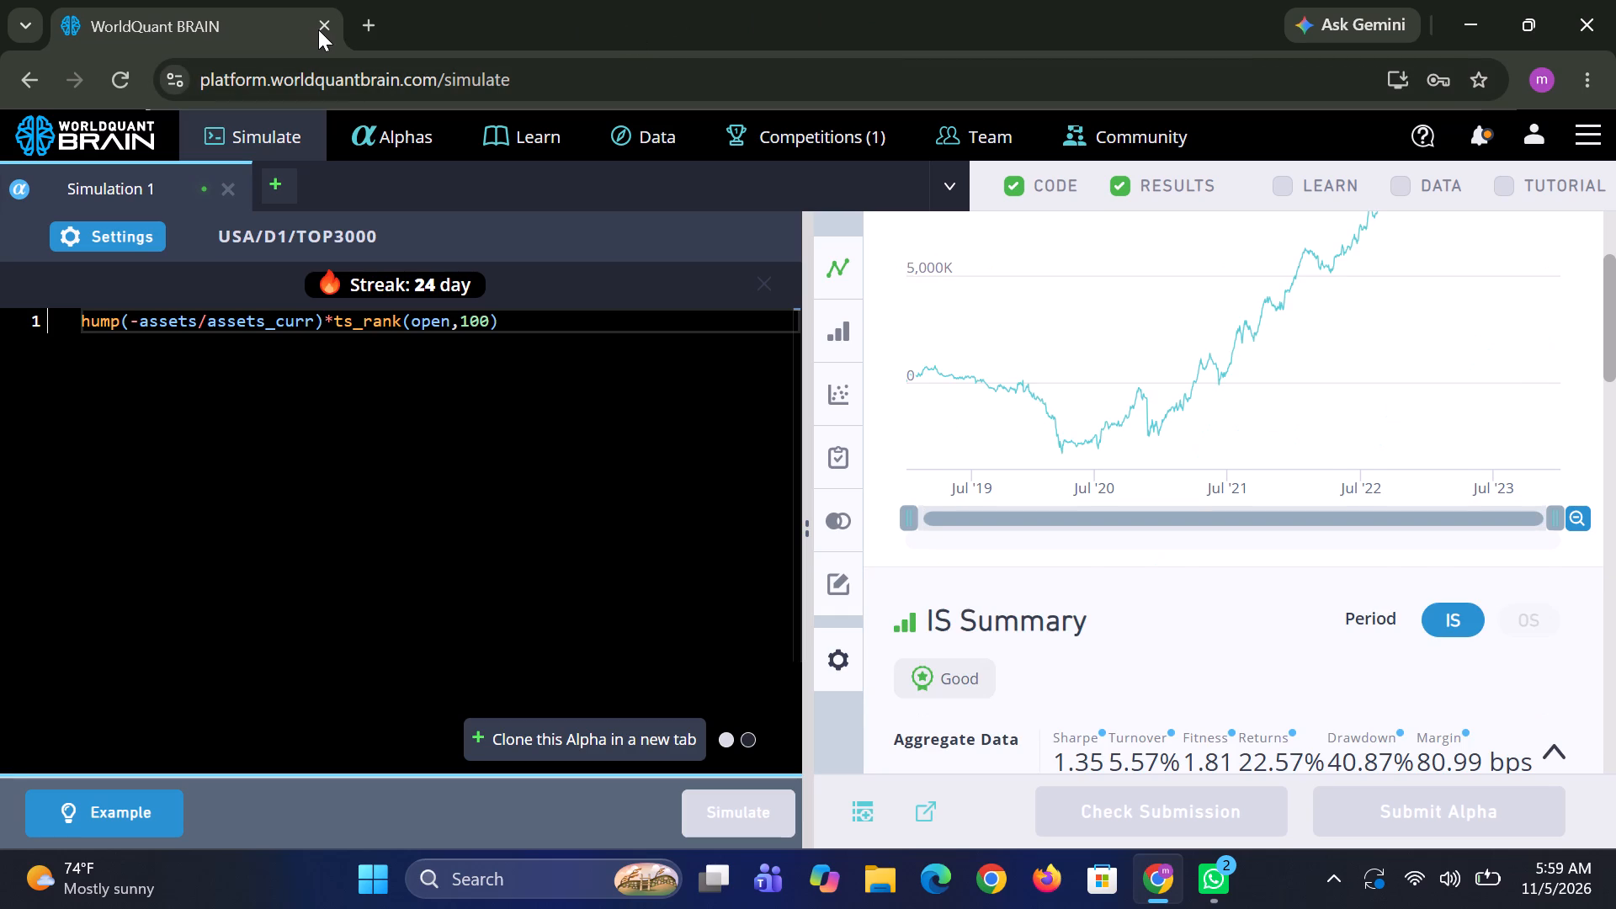
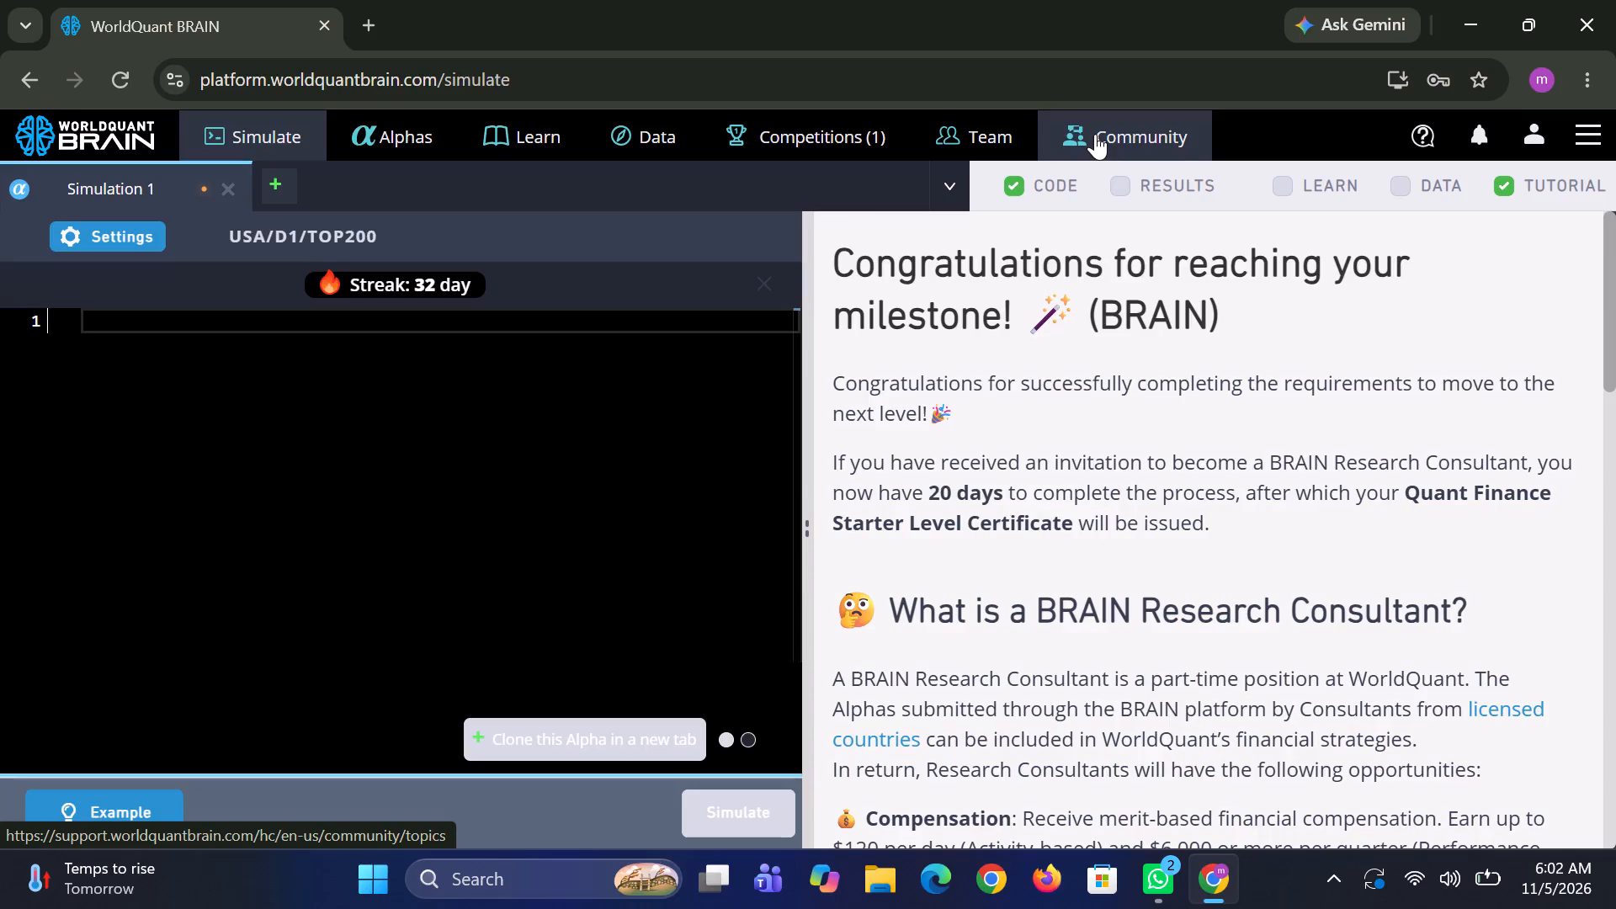
Sign out of the current WorldQuant BRAIN account.
{"action": "left_click", "coordinate": [1533, 129]}
{"action": "left_click", "coordinate": [1427, 598]}
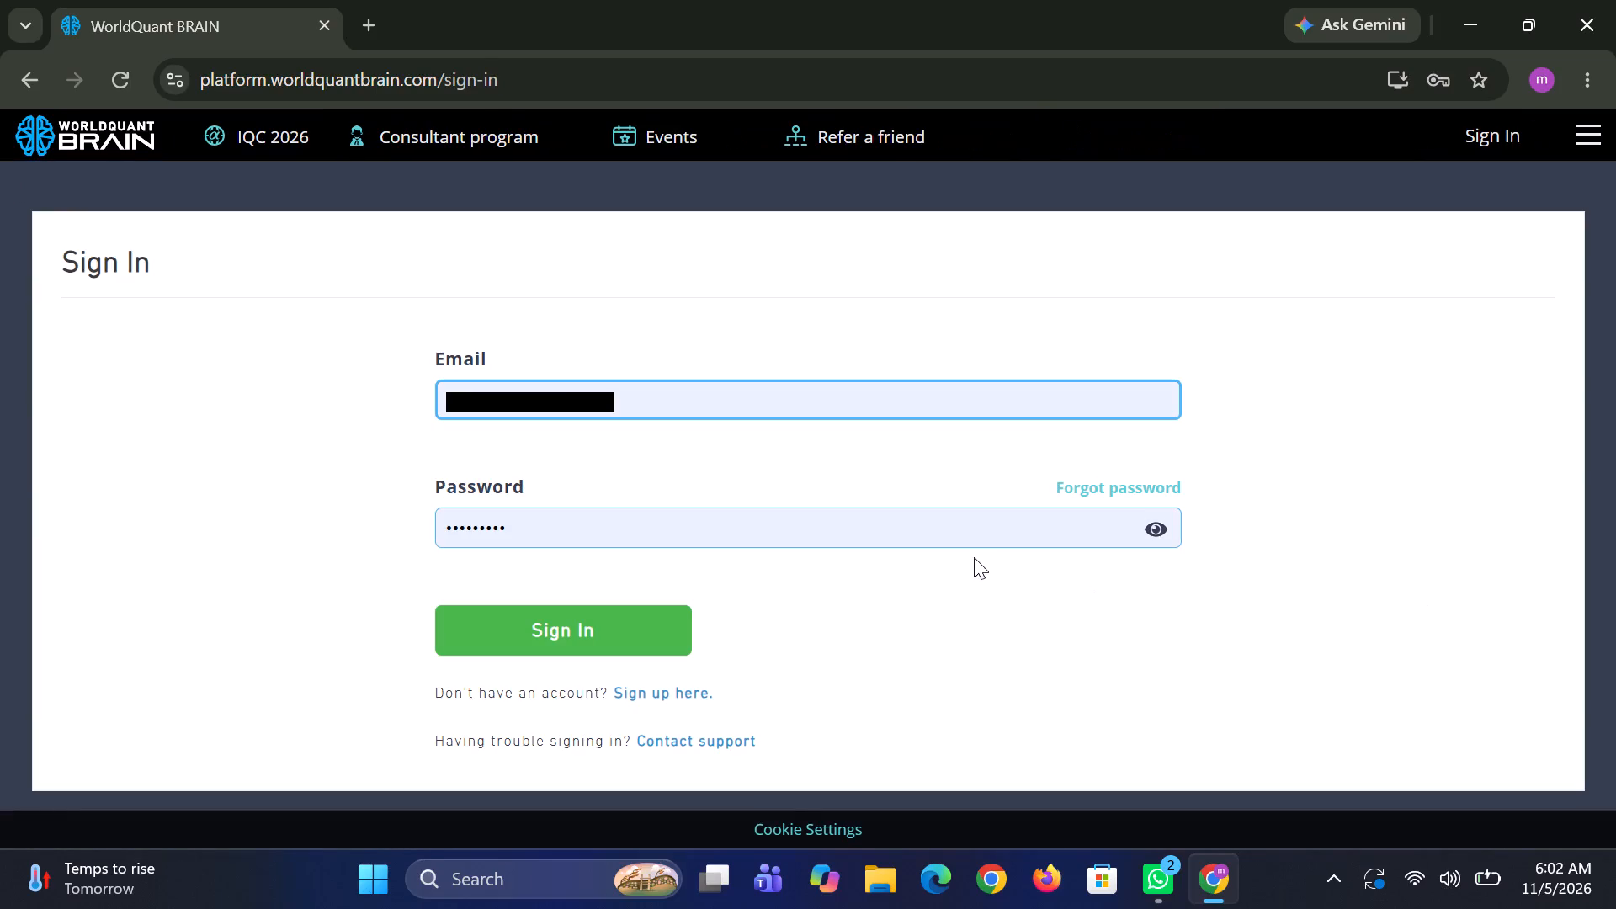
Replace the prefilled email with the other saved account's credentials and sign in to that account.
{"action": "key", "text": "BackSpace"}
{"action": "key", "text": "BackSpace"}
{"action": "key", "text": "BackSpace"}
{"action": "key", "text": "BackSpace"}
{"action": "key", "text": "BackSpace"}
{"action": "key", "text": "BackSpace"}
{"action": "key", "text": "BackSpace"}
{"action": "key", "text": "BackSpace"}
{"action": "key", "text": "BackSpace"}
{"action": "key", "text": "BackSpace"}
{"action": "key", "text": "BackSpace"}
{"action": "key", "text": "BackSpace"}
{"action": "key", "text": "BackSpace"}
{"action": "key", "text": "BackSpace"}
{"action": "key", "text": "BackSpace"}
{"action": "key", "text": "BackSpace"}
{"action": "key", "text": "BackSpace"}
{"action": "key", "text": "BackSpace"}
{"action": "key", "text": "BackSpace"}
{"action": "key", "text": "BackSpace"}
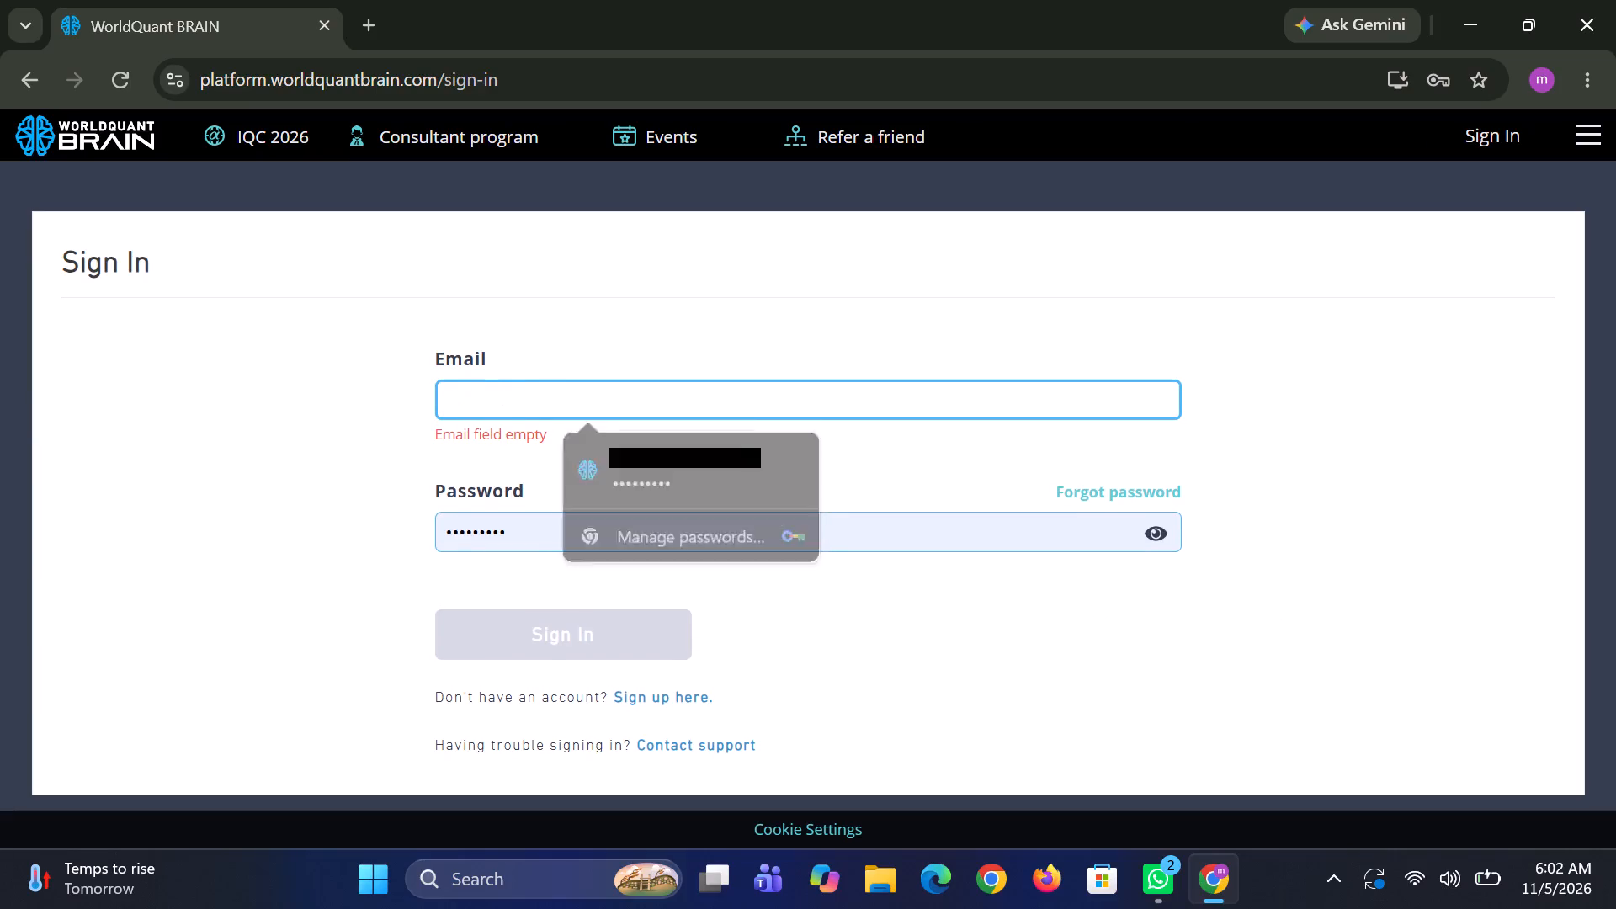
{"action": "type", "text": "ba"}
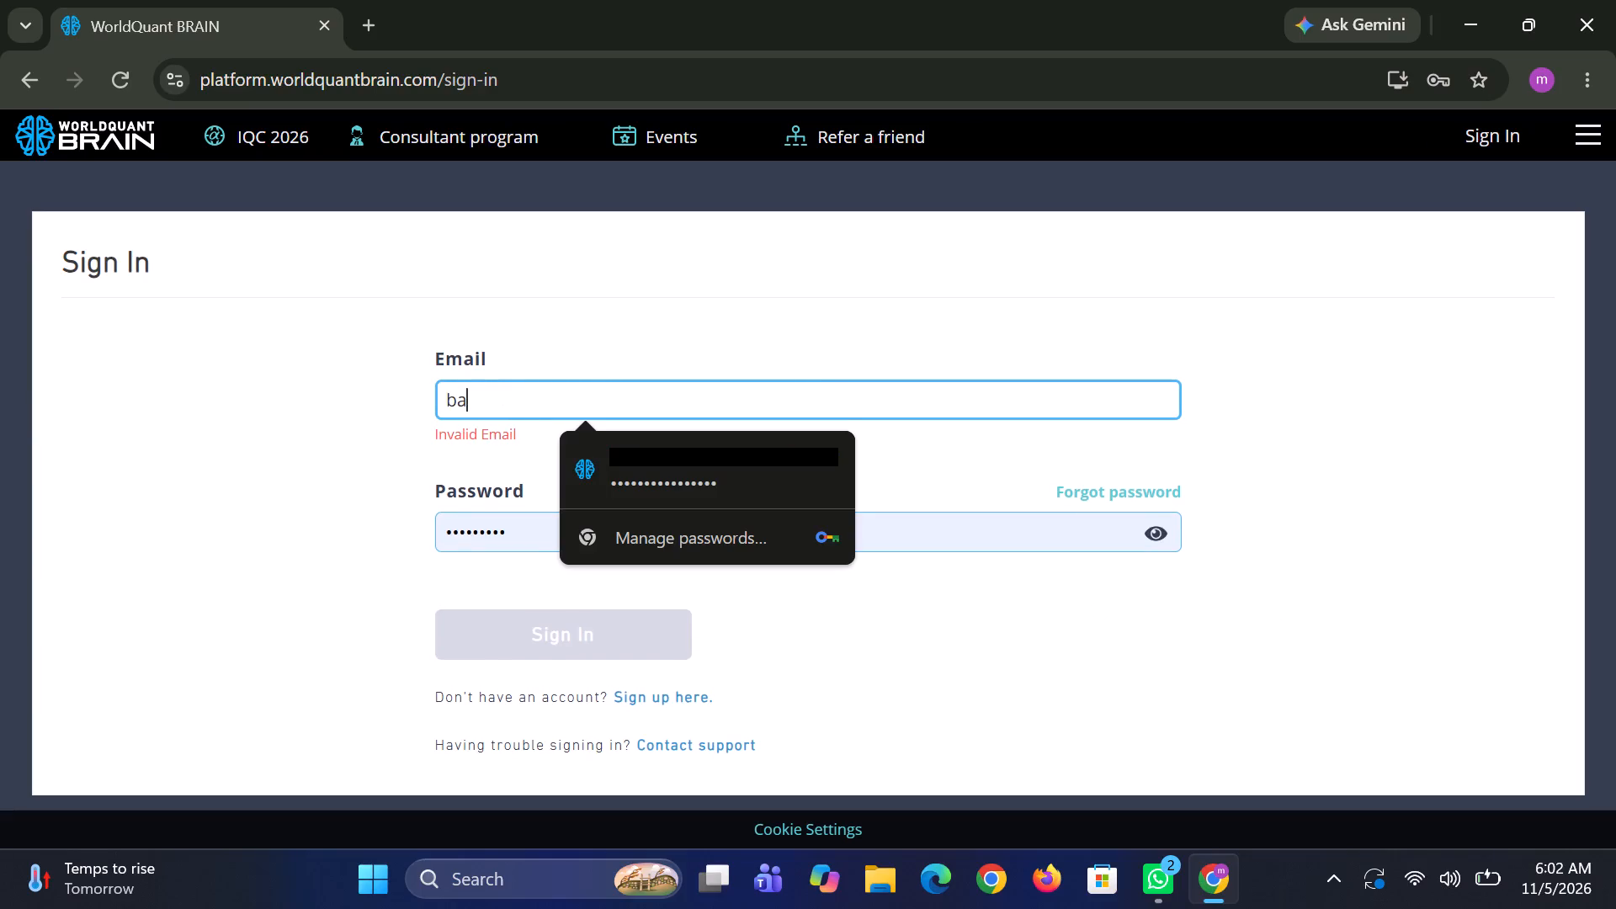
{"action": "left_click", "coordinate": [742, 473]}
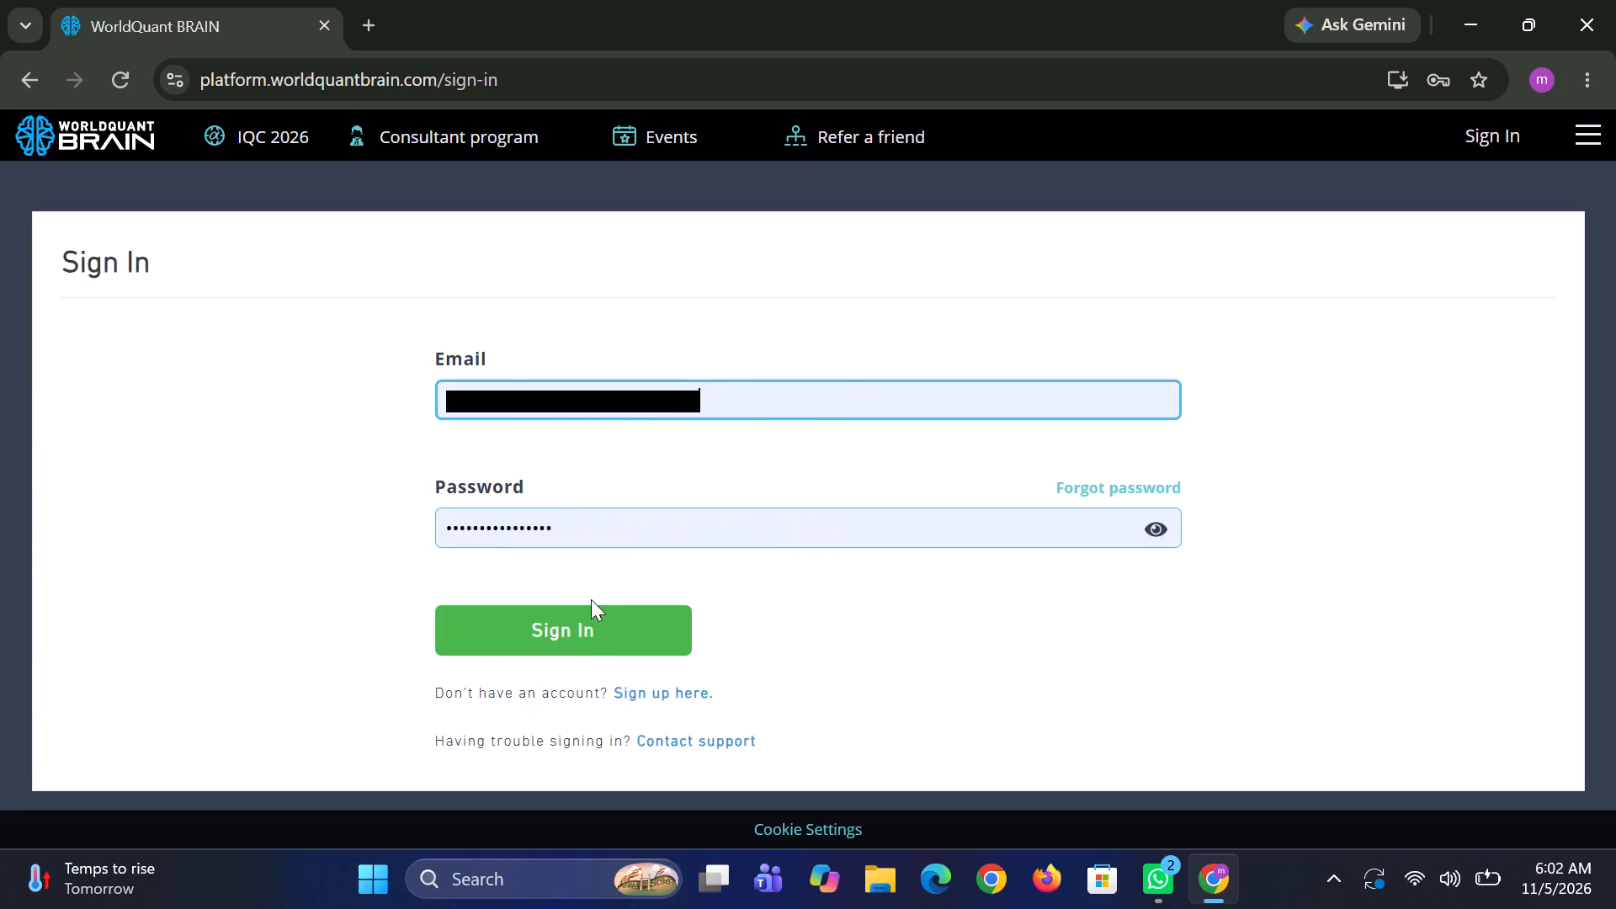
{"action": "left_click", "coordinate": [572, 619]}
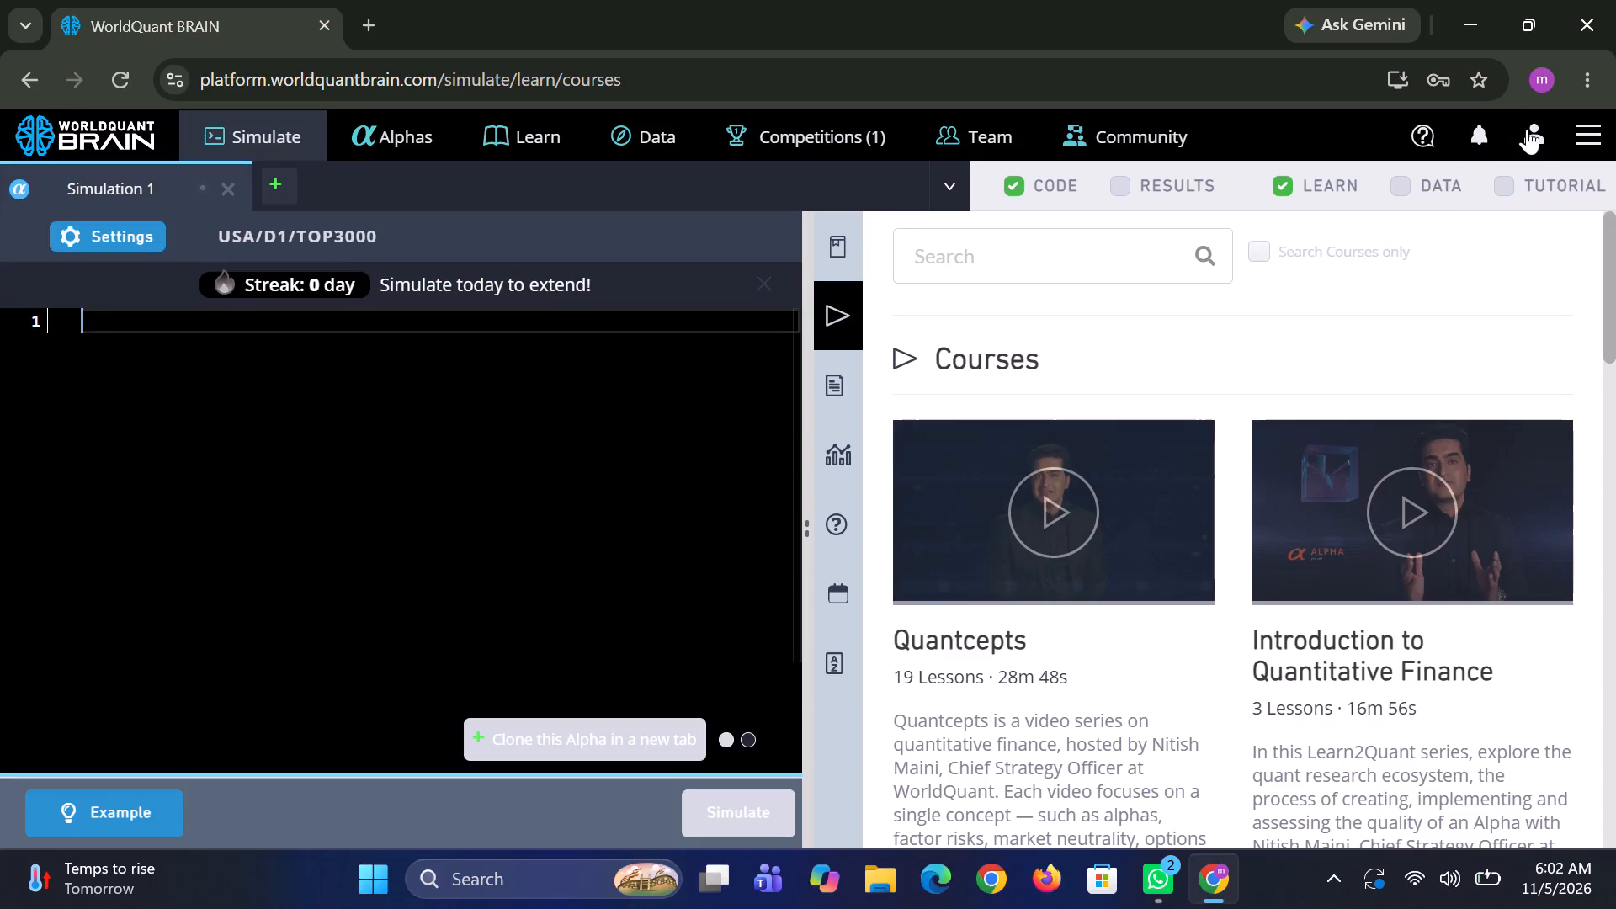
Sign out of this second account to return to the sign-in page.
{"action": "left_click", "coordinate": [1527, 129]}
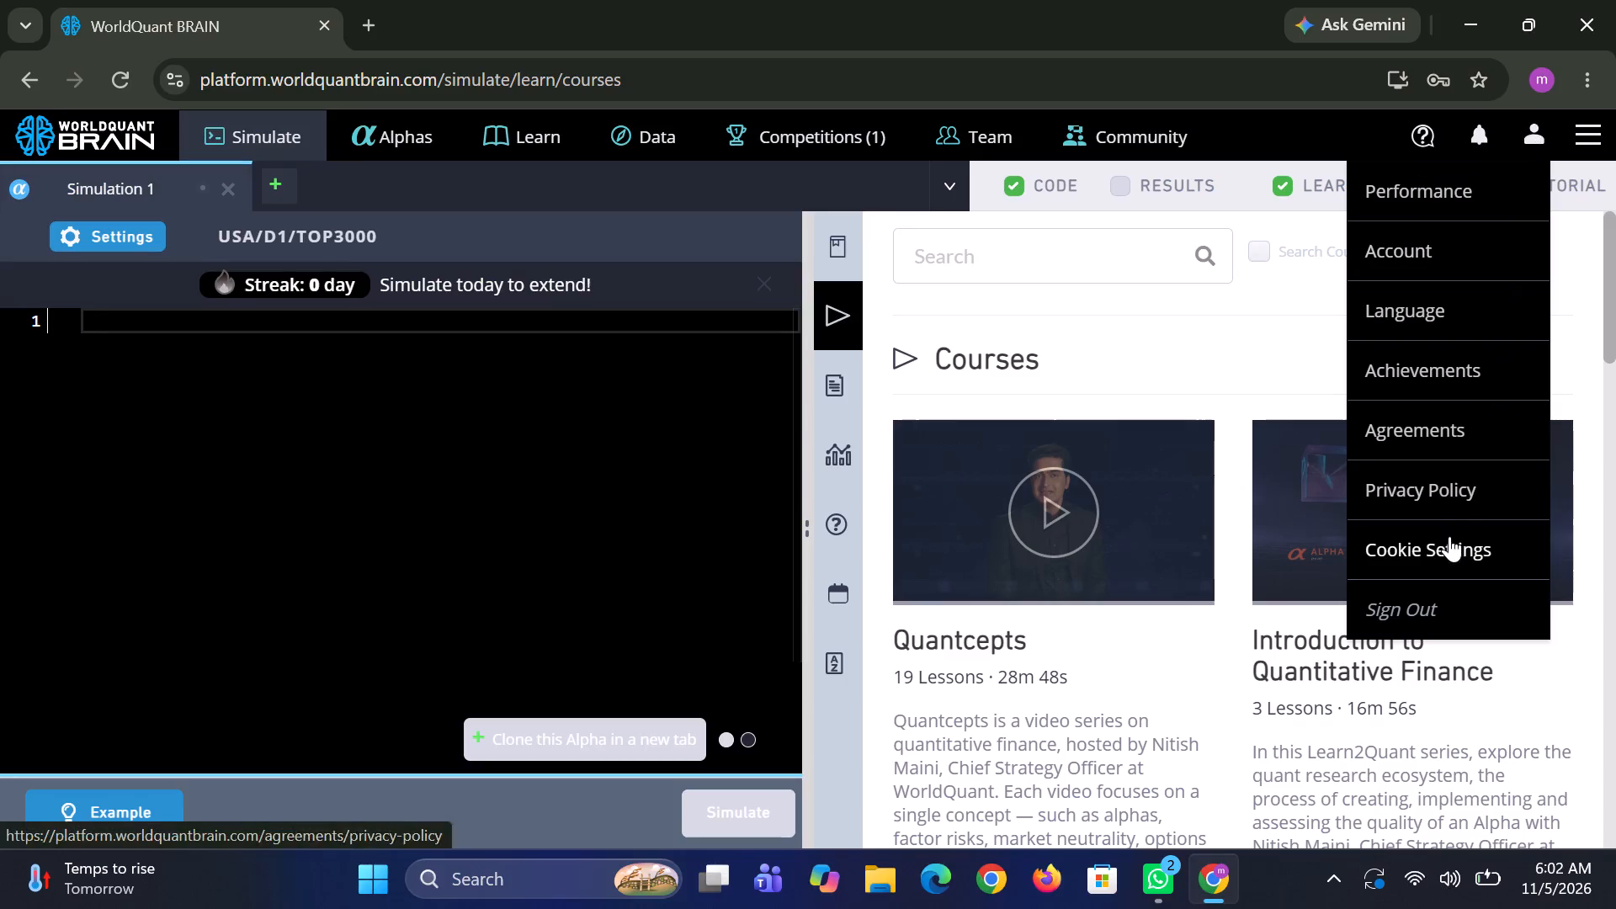
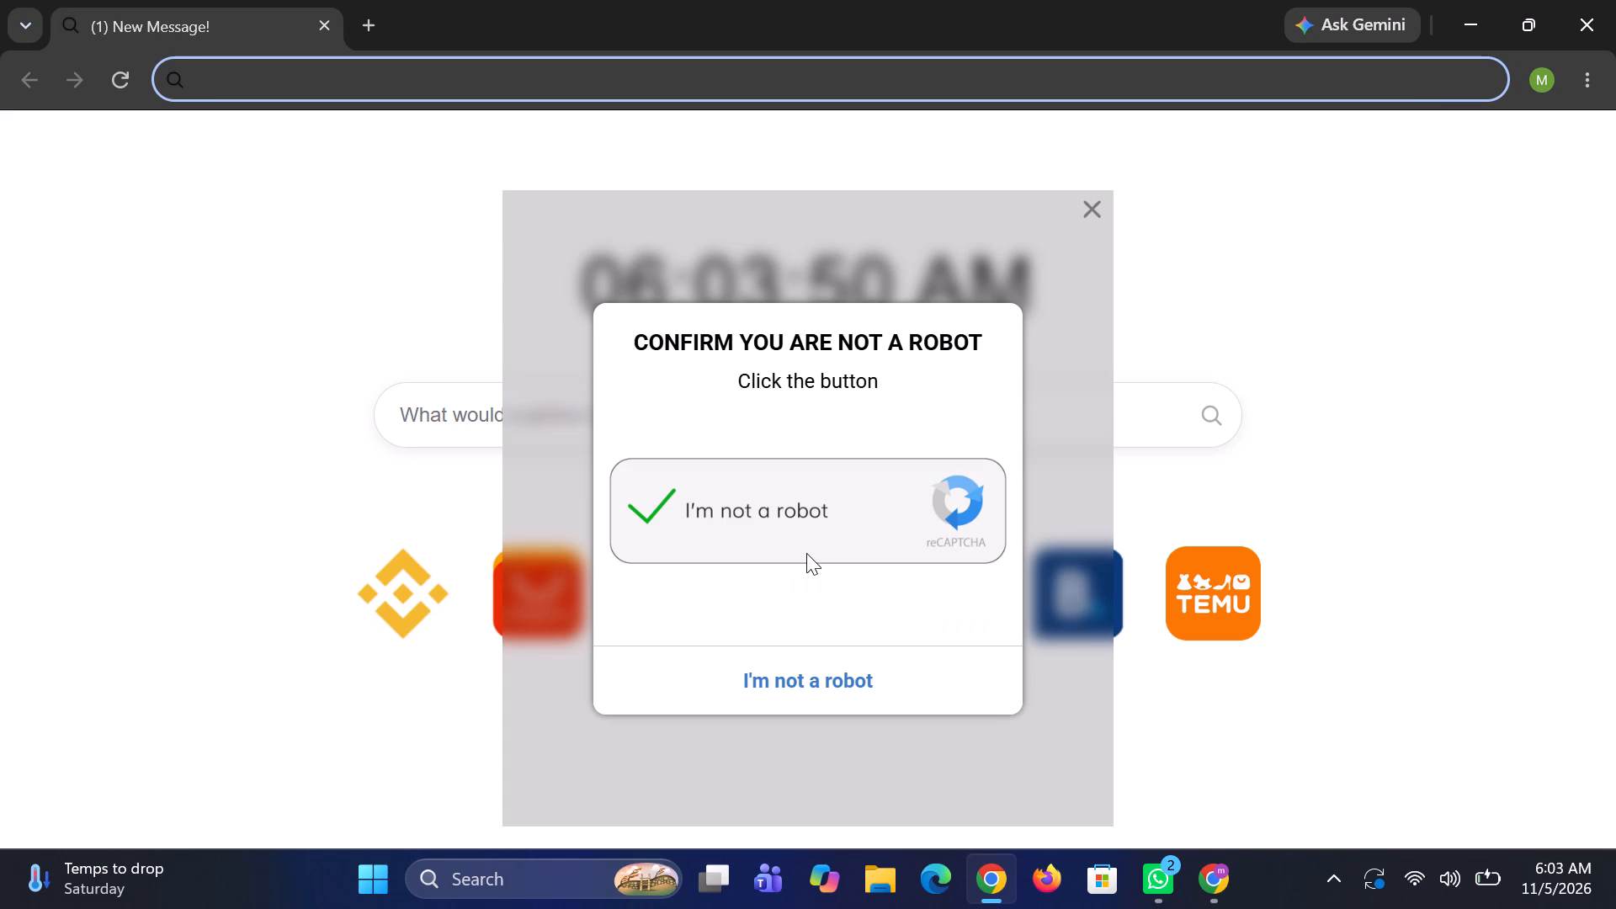
Dismiss the "Confirm you are not a robot" pop-up on the new tab page and activate the empty address bar.
{"action": "left_click", "coordinate": [1099, 200]}
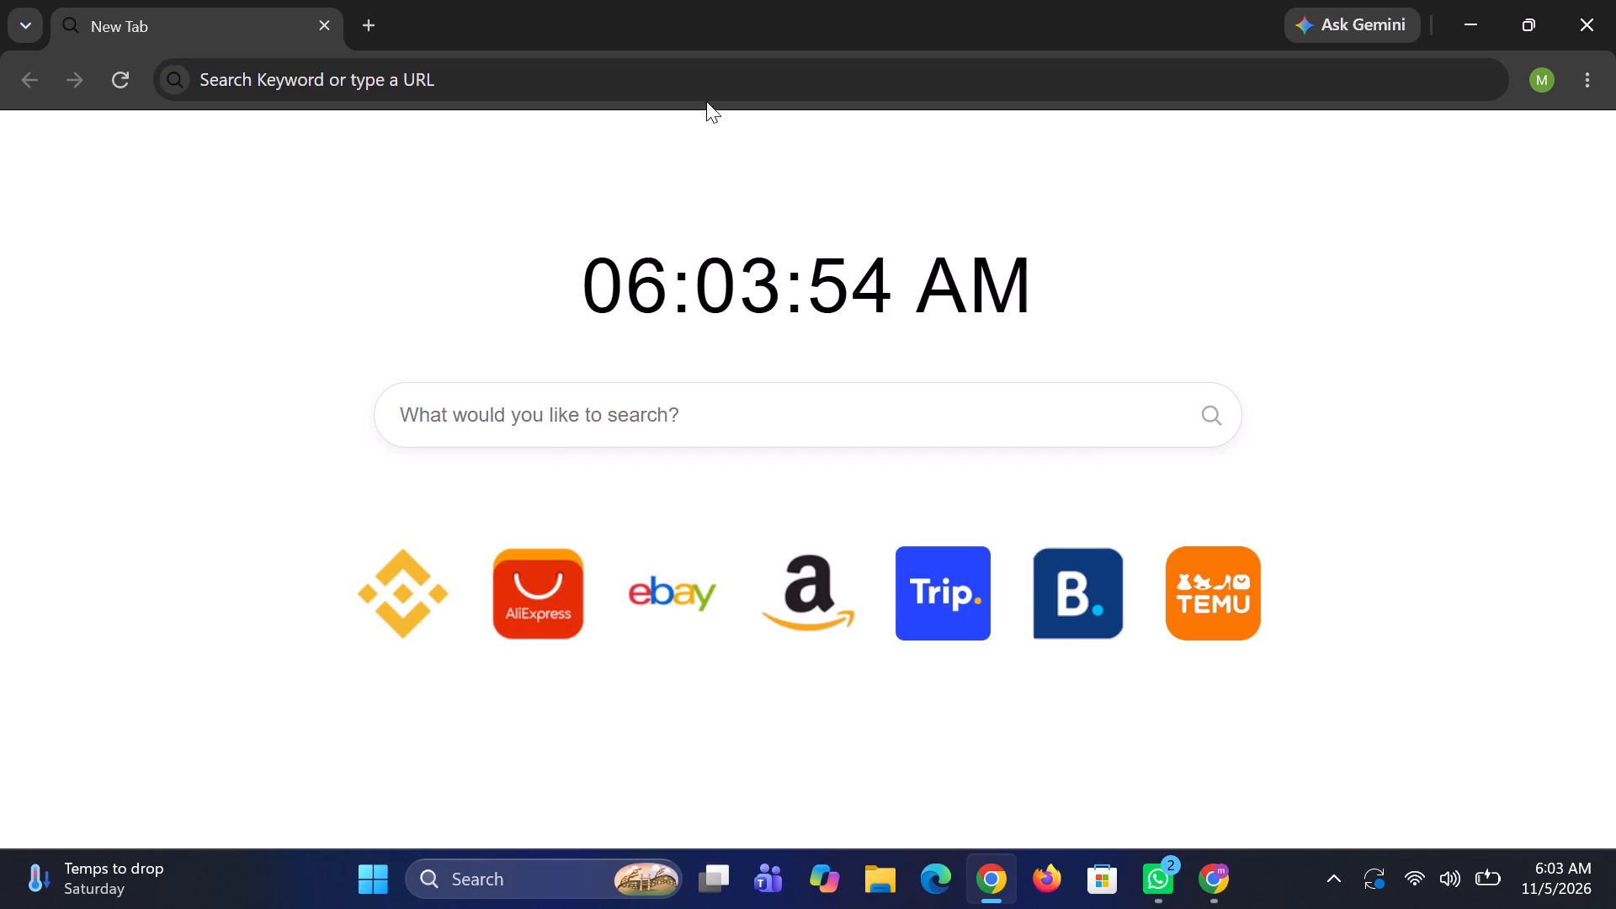
{"action": "left_click", "coordinate": [614, 77]}
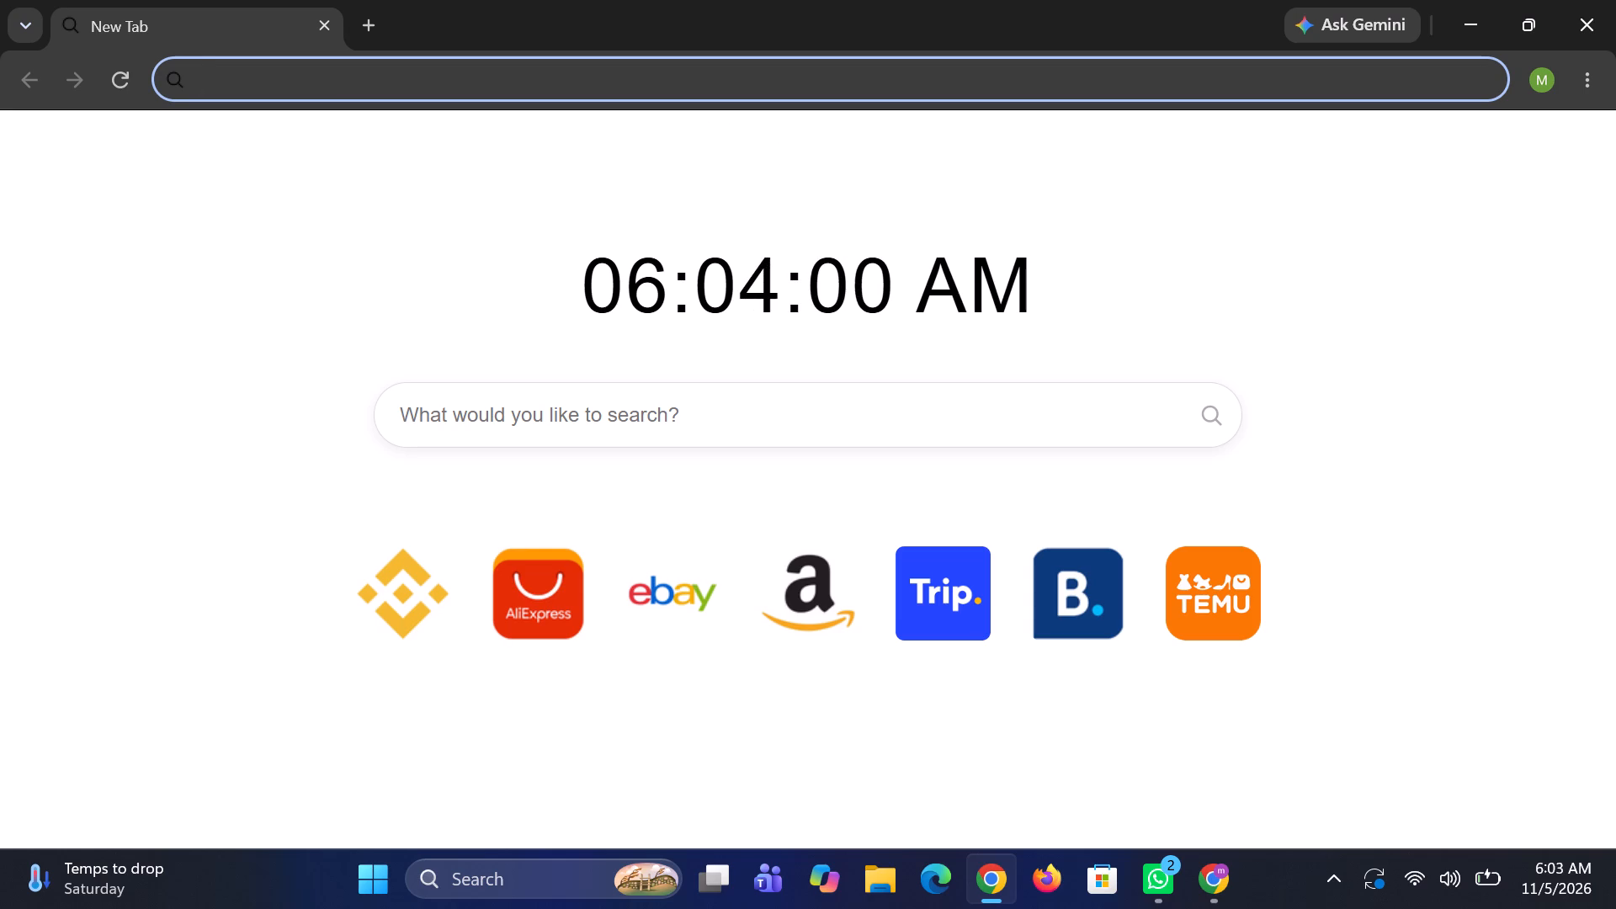
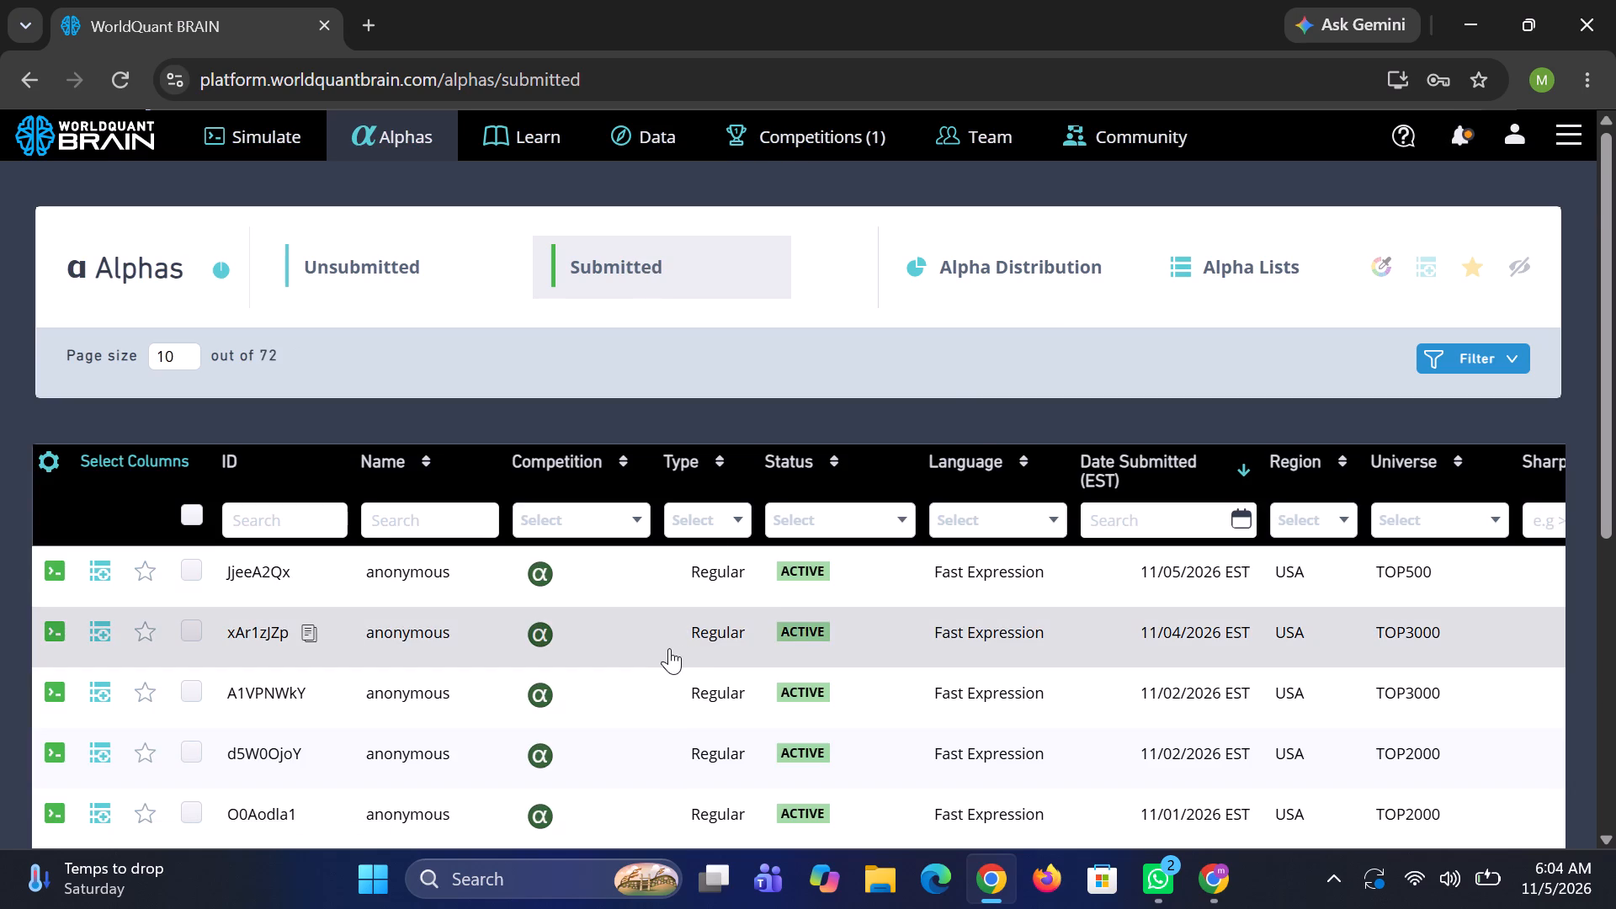
View the code and simulation settings of submitted alpha xAr1zJZp, and close its details.
{"action": "left_click", "coordinate": [709, 640]}
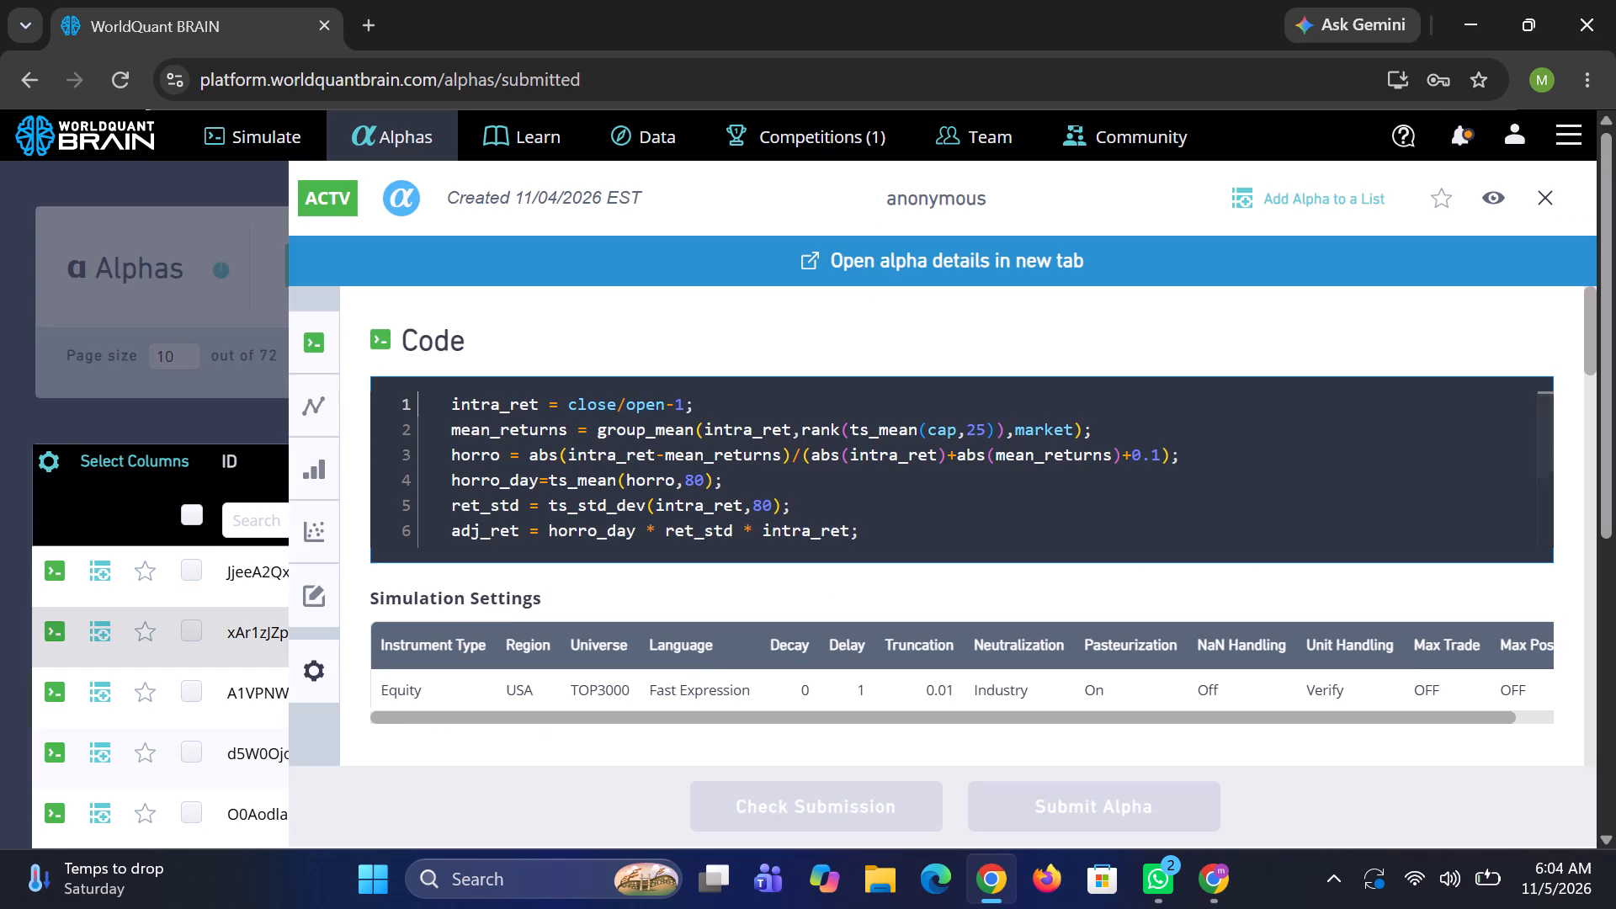
{"action": "left_click", "coordinate": [1549, 199]}
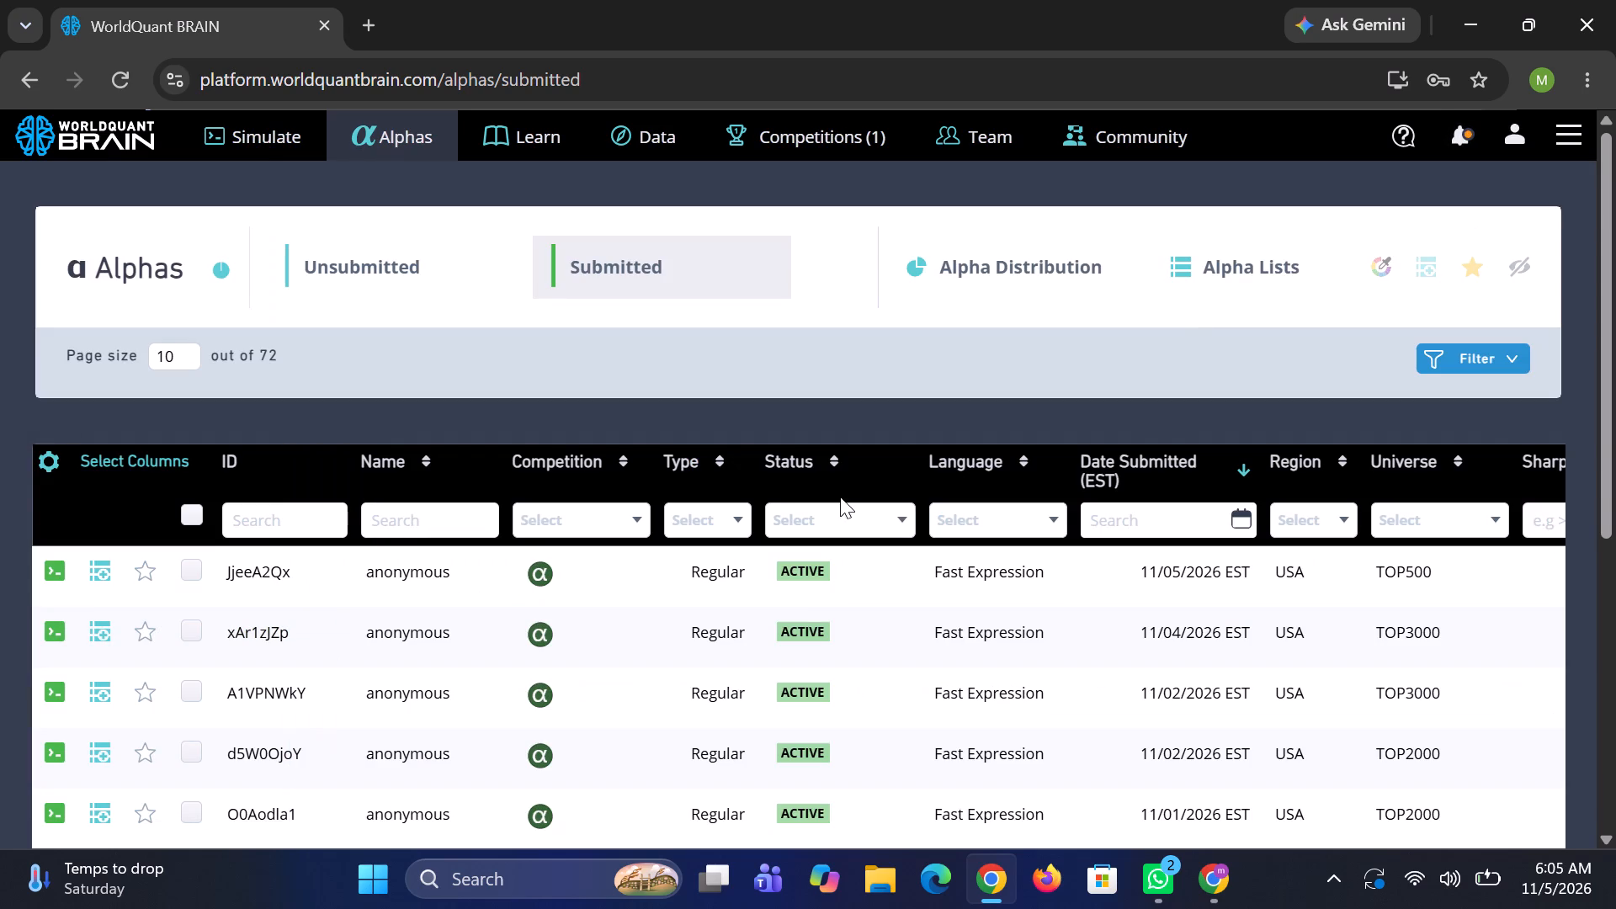
Open the details of submitted alpha JjeeA2Qx and clone it into a new simulation.
{"action": "left_click", "coordinate": [702, 576]}
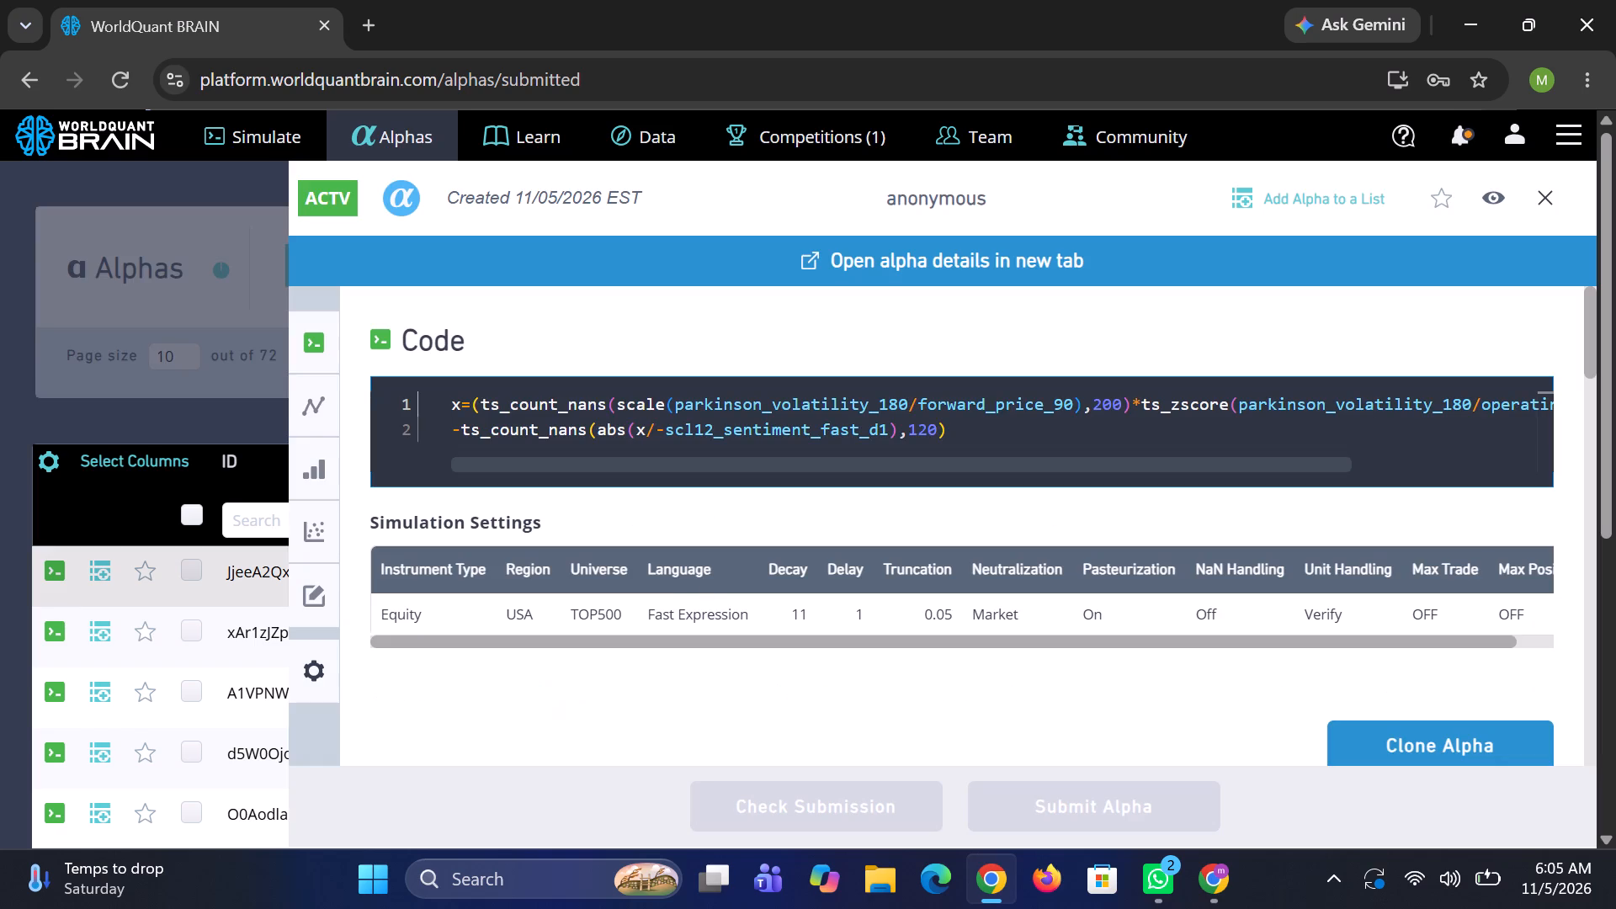
{"action": "left_click", "coordinate": [1452, 731]}
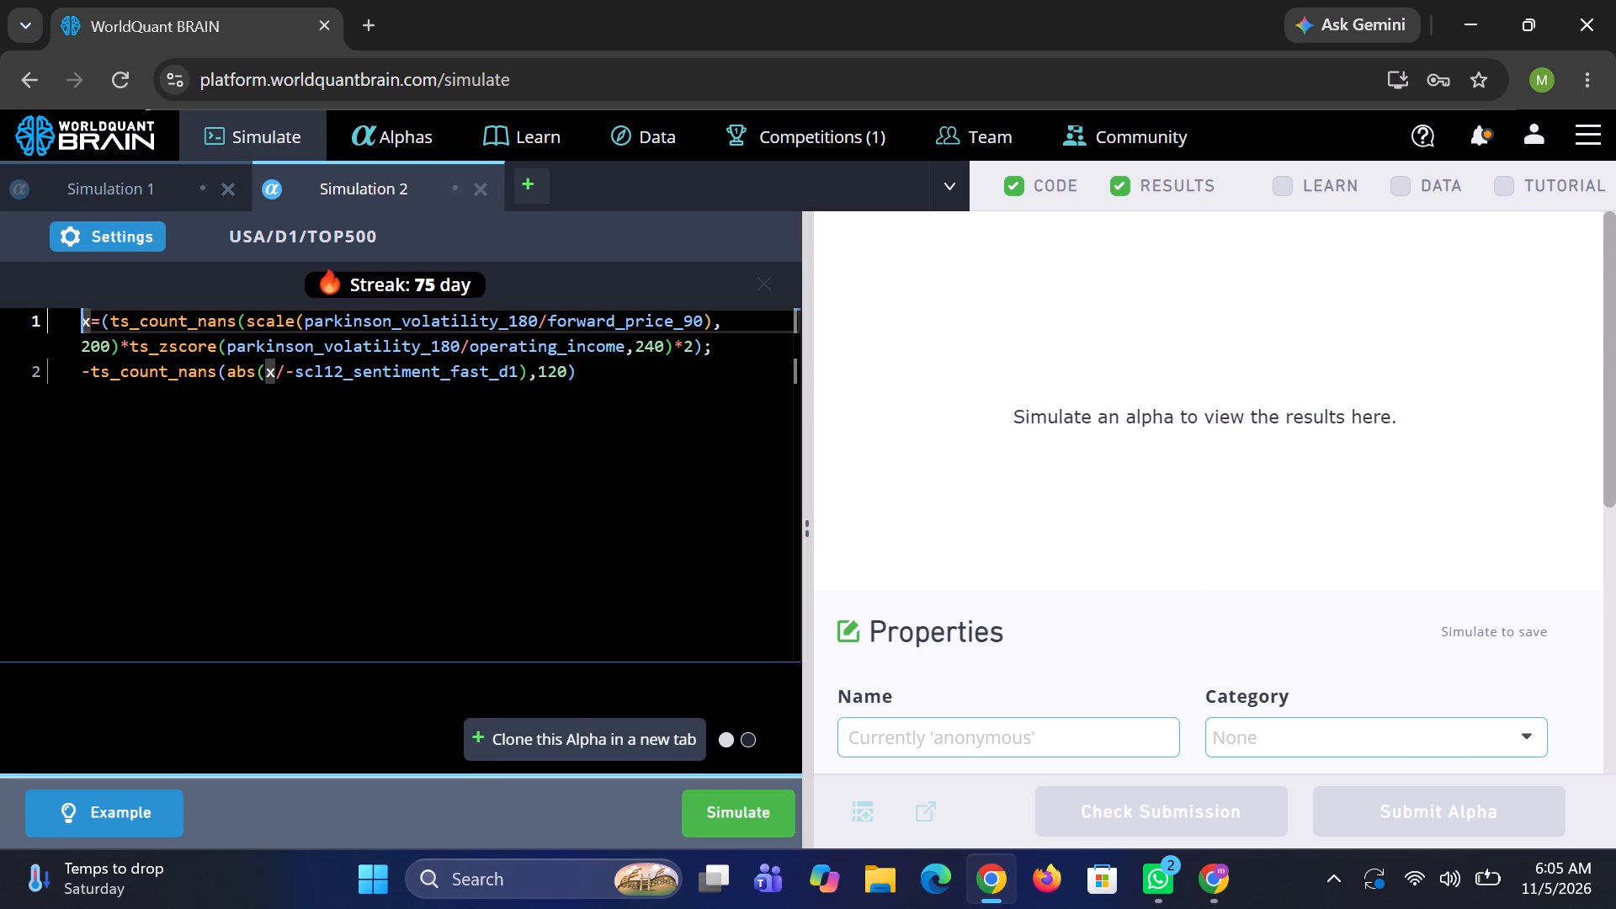
Copy the cloned alpha's full code and paste it into the empty Simulation 1 editor in the other Chrome profile's window.
{"action": "left_click_drag", "start_coordinate": [583, 378], "coordinate": [337, 375]}
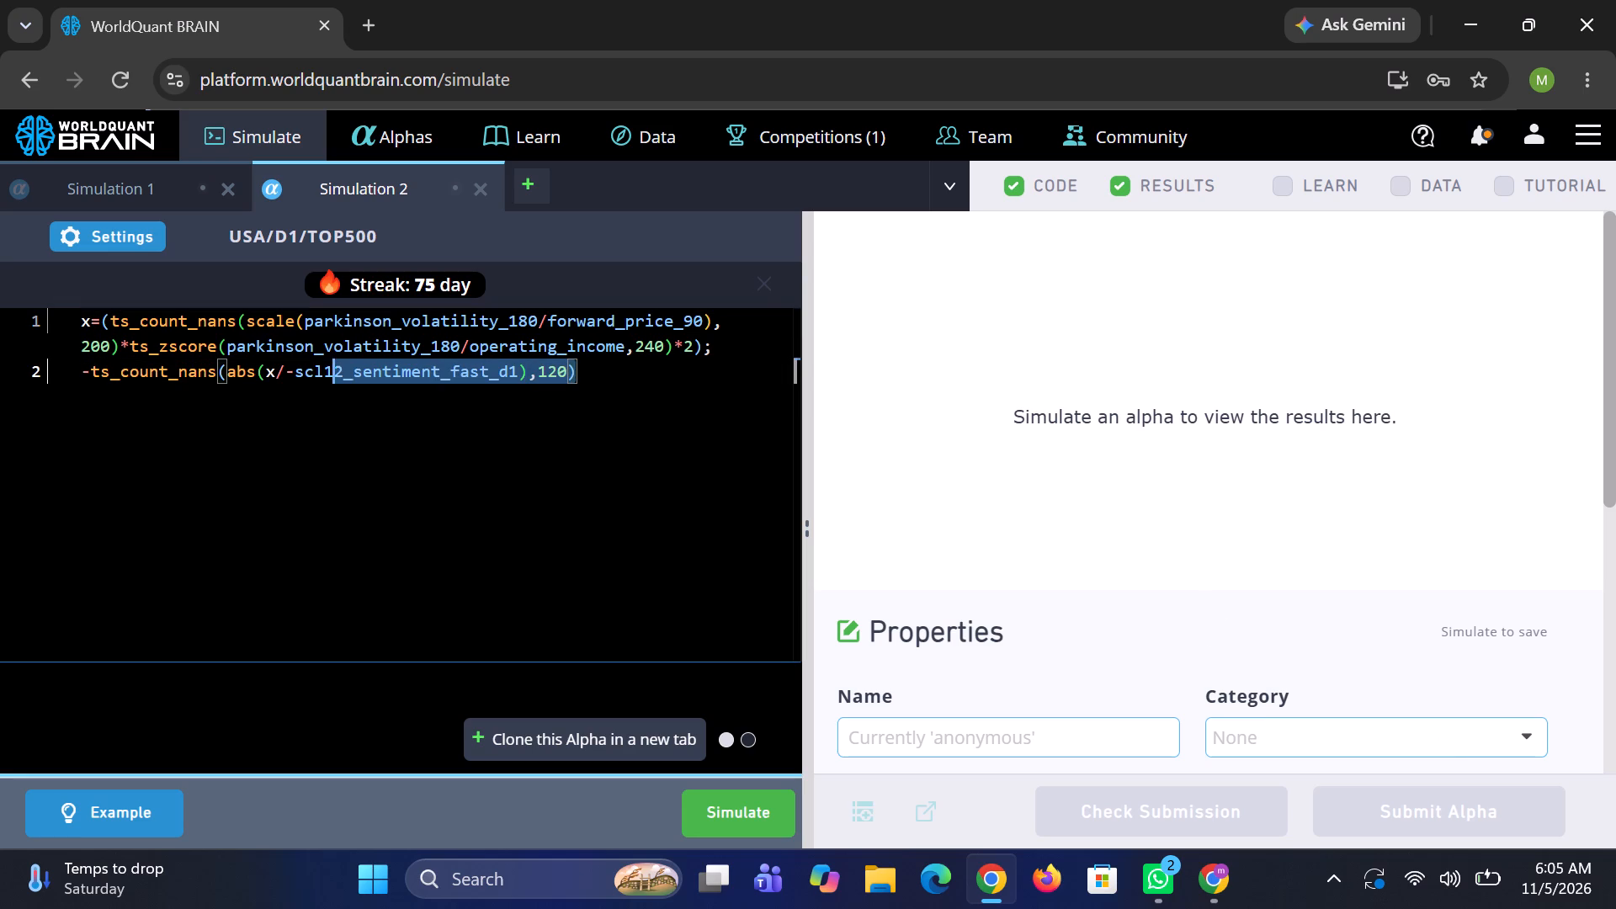
{"action": "left_click_drag", "start_coordinate": [337, 375], "coordinate": [0, 322]}
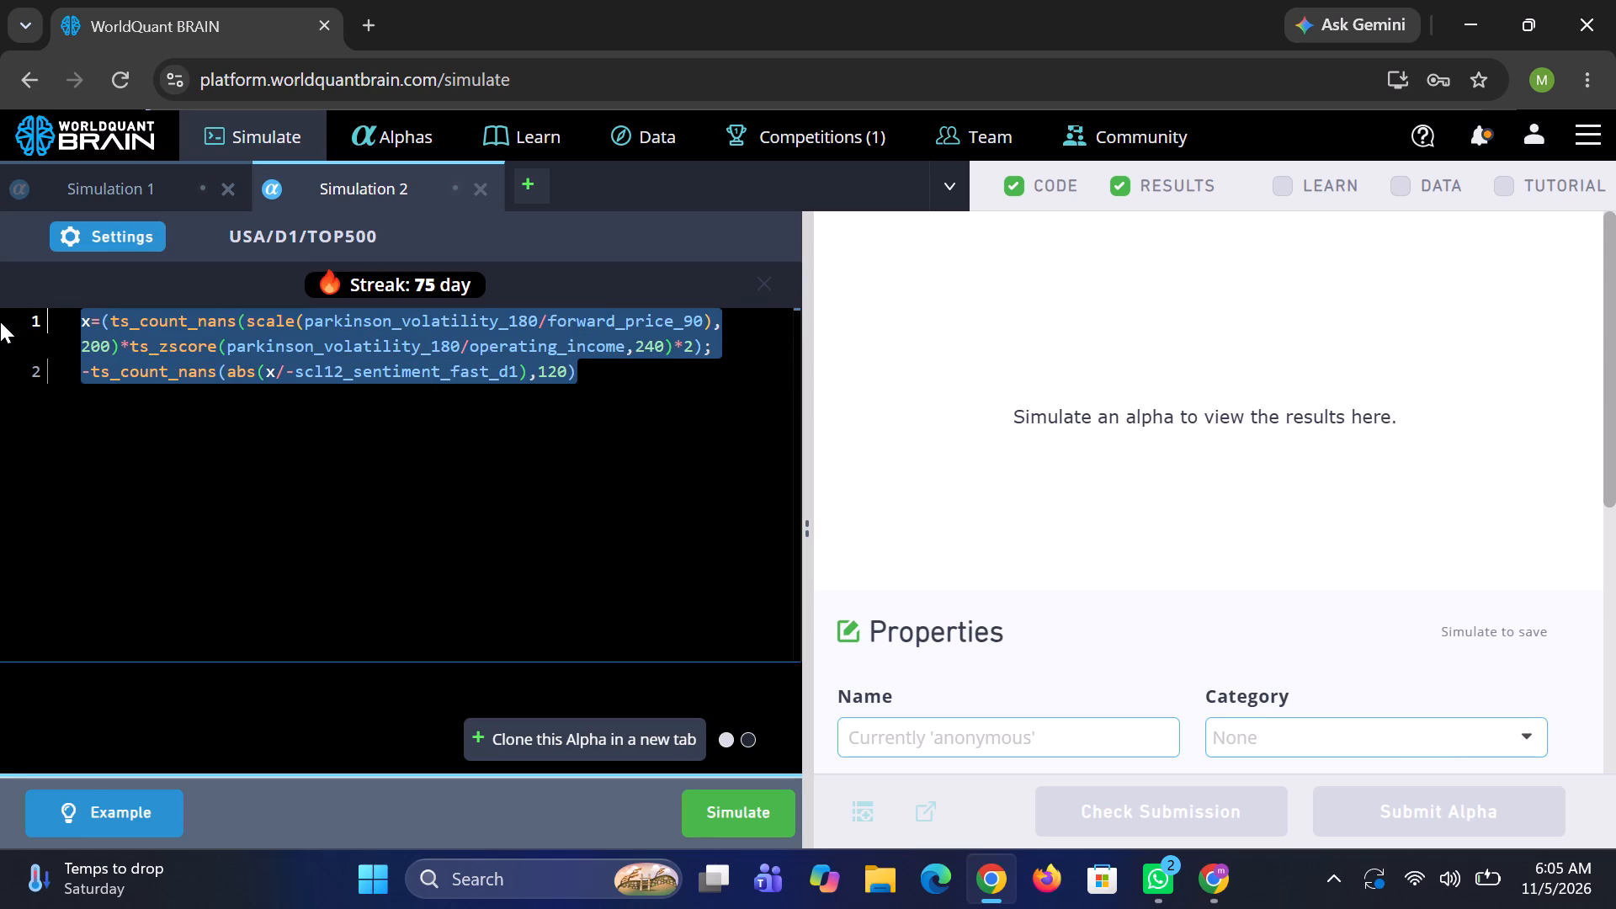
{"action": "key", "text": "ctrl+c"}
{"action": "left_click", "coordinate": [1210, 875]}
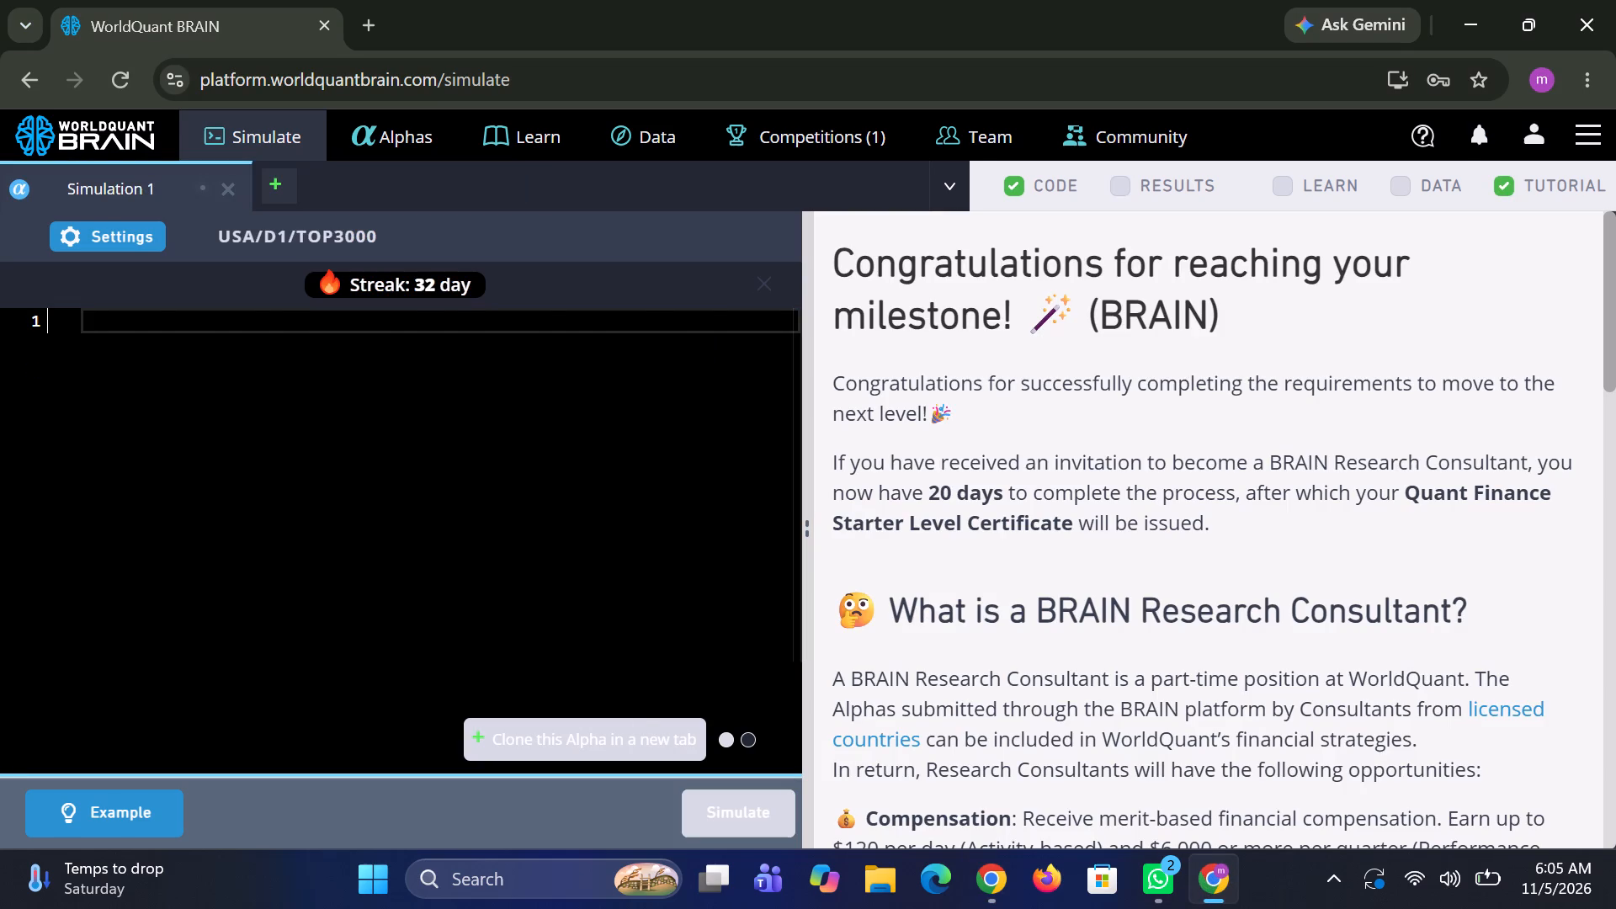
{"action": "key", "text": "ctrl+v"}
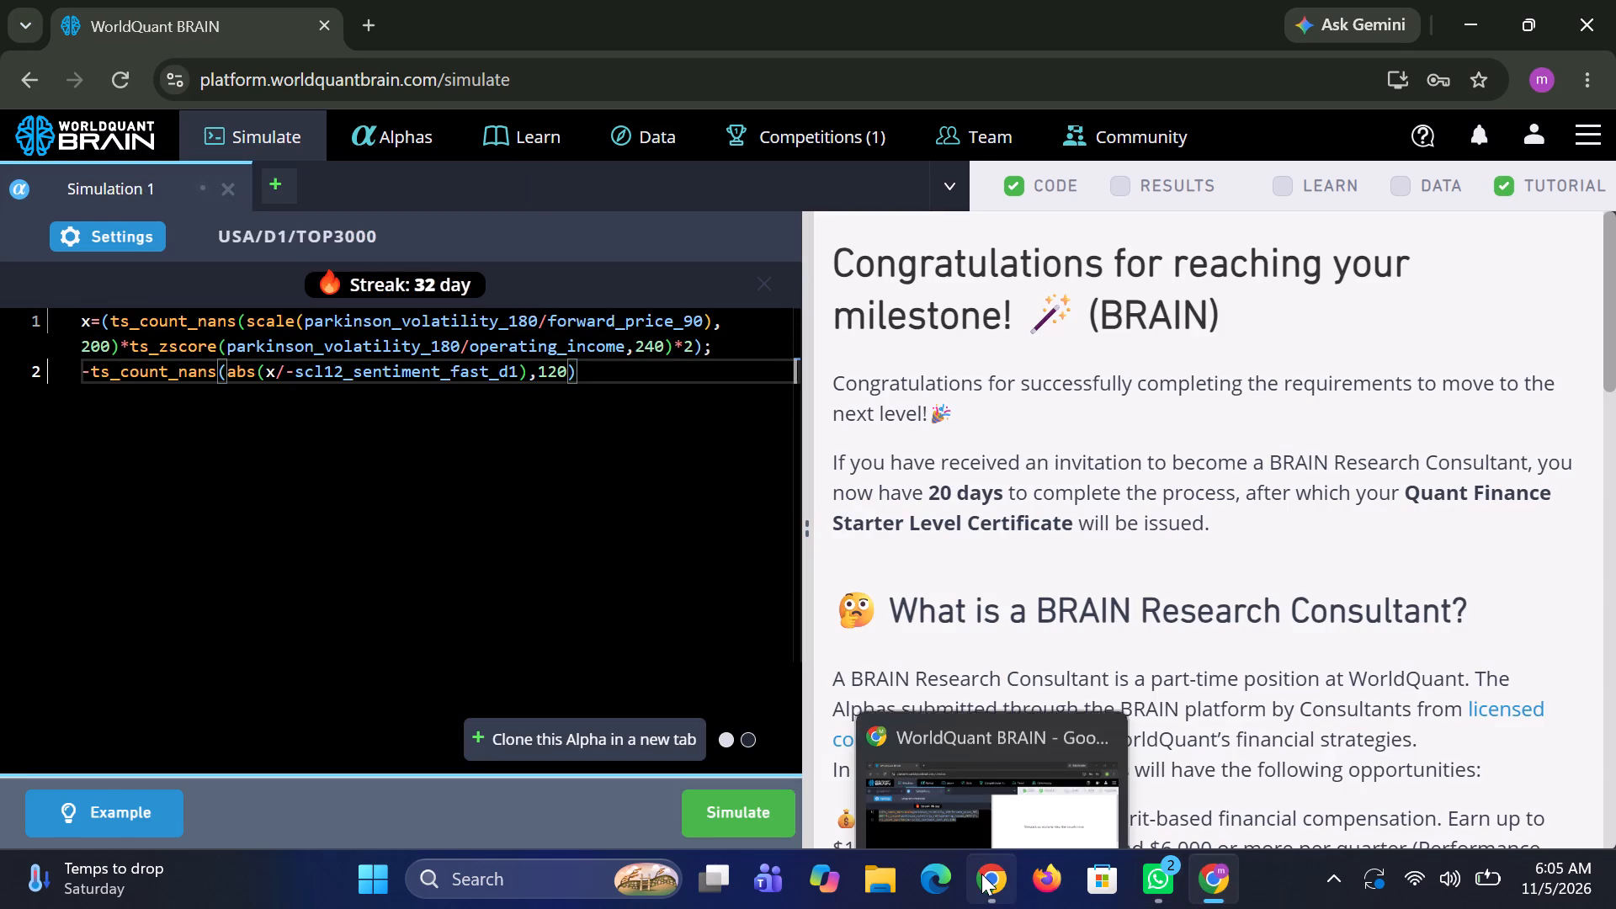
Close the first Chrome profile's window containing the cloned alpha, leaving the site without saving.
{"action": "left_click", "coordinate": [981, 874]}
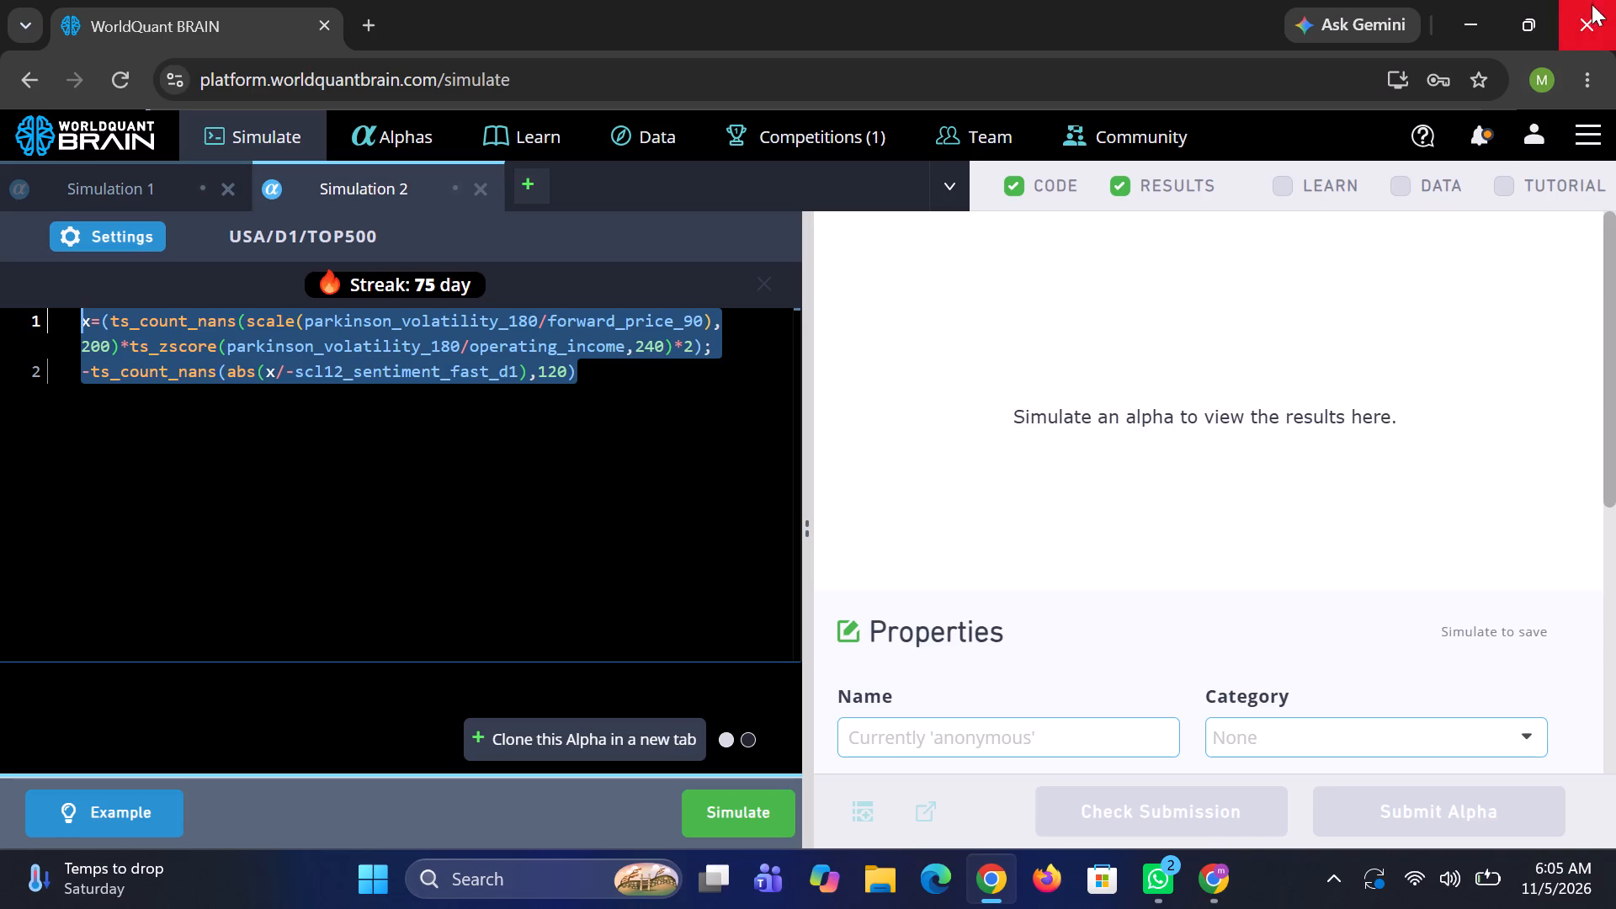
{"action": "left_click", "coordinate": [1592, 4]}
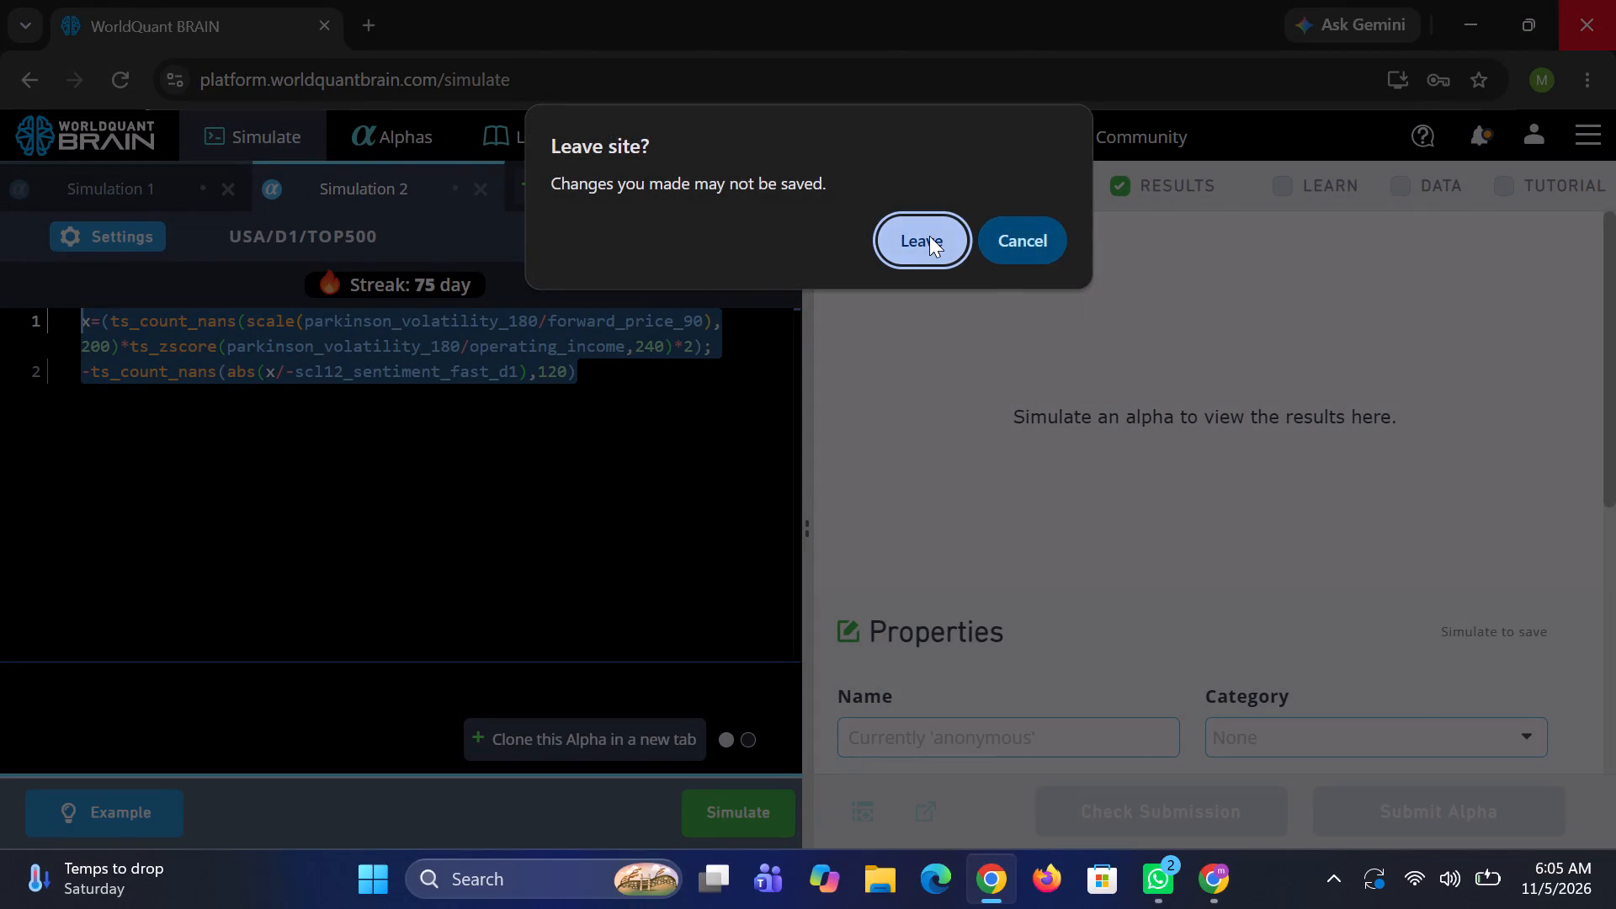
{"action": "left_click", "coordinate": [929, 236]}
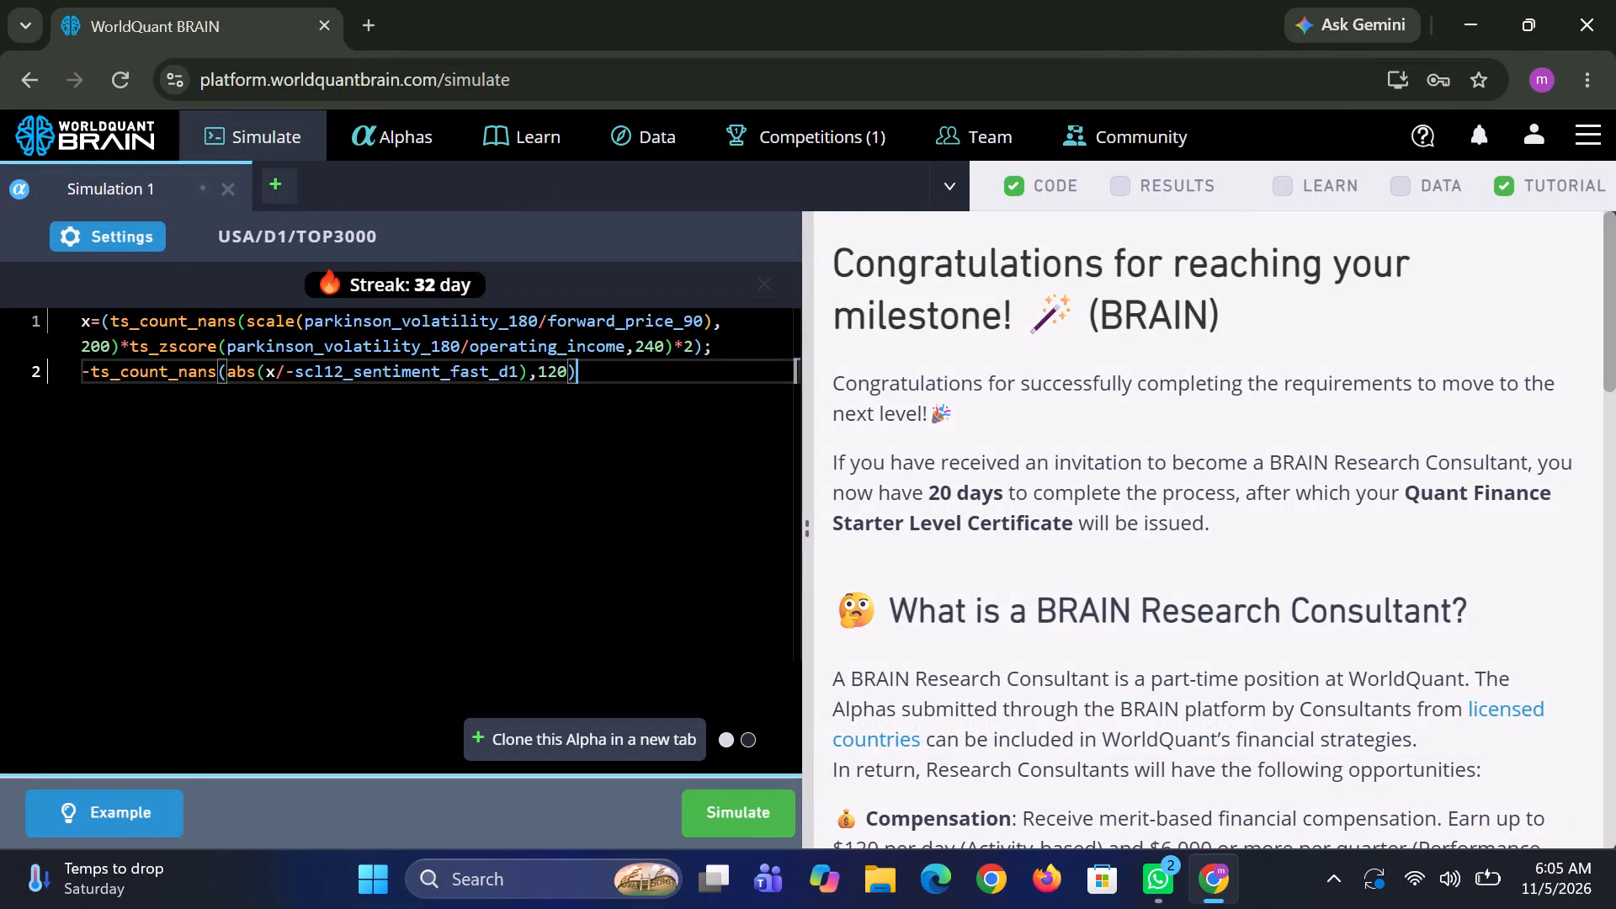
Set Simulation 1 to decay 23, test period 0 years and Industry neutralization, and simulate the pasted alpha.
{"action": "left_click", "coordinate": [126, 229]}
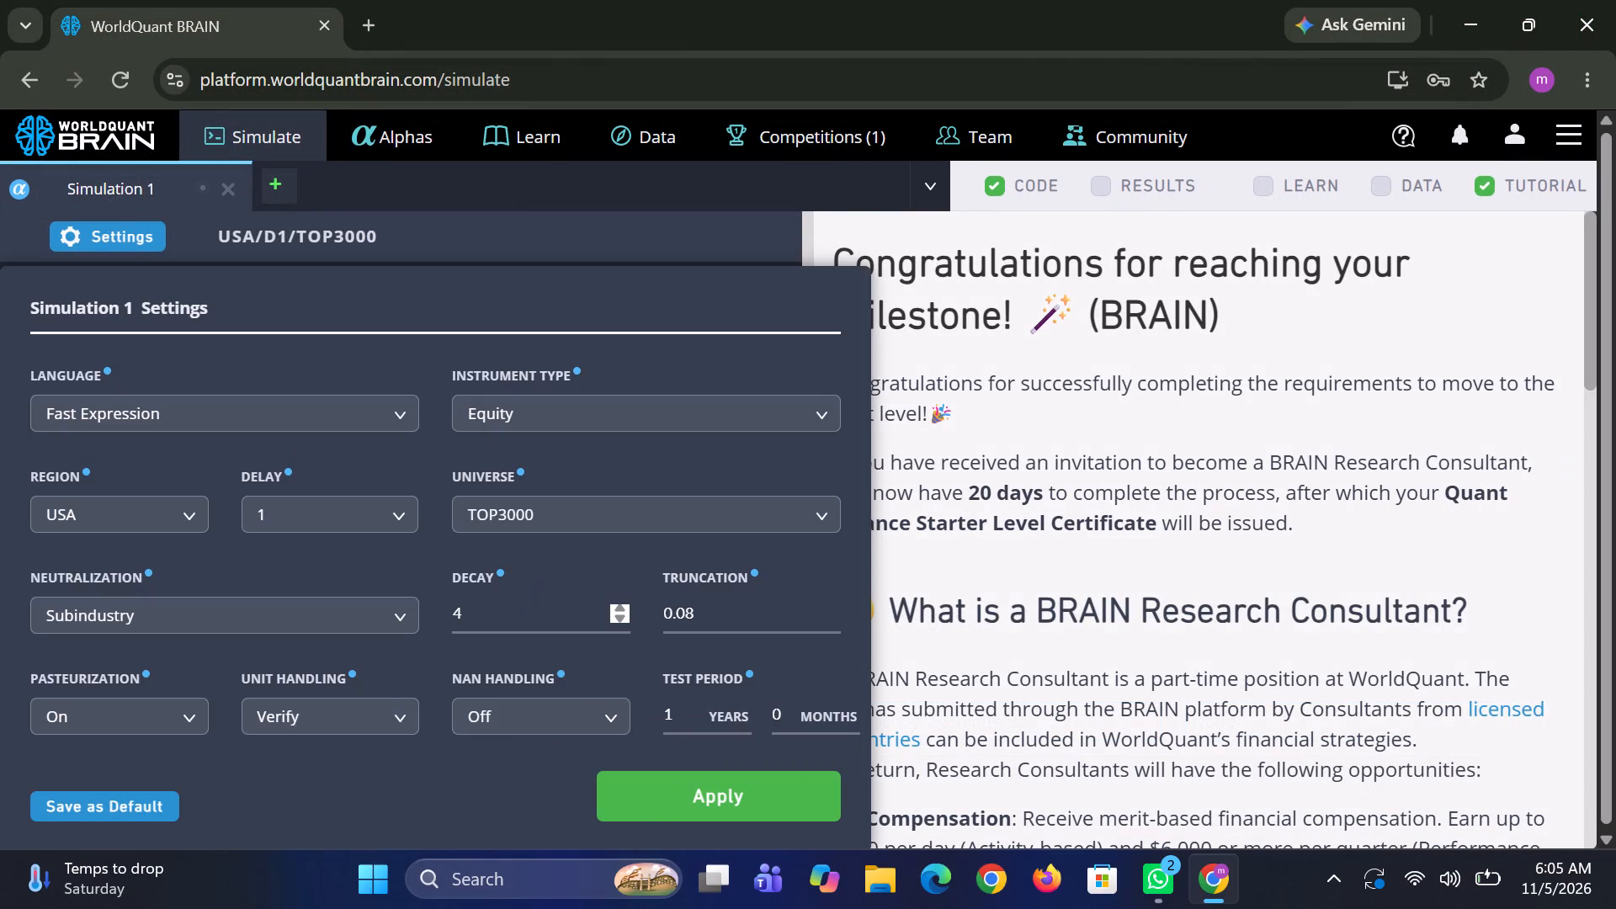
{"action": "left_click", "coordinate": [520, 609]}
{"action": "key", "text": "BackSpace"}
{"action": "type", "text": "23"}
{"action": "left_click", "coordinate": [677, 726]}
{"action": "key", "text": "BackSpace"}
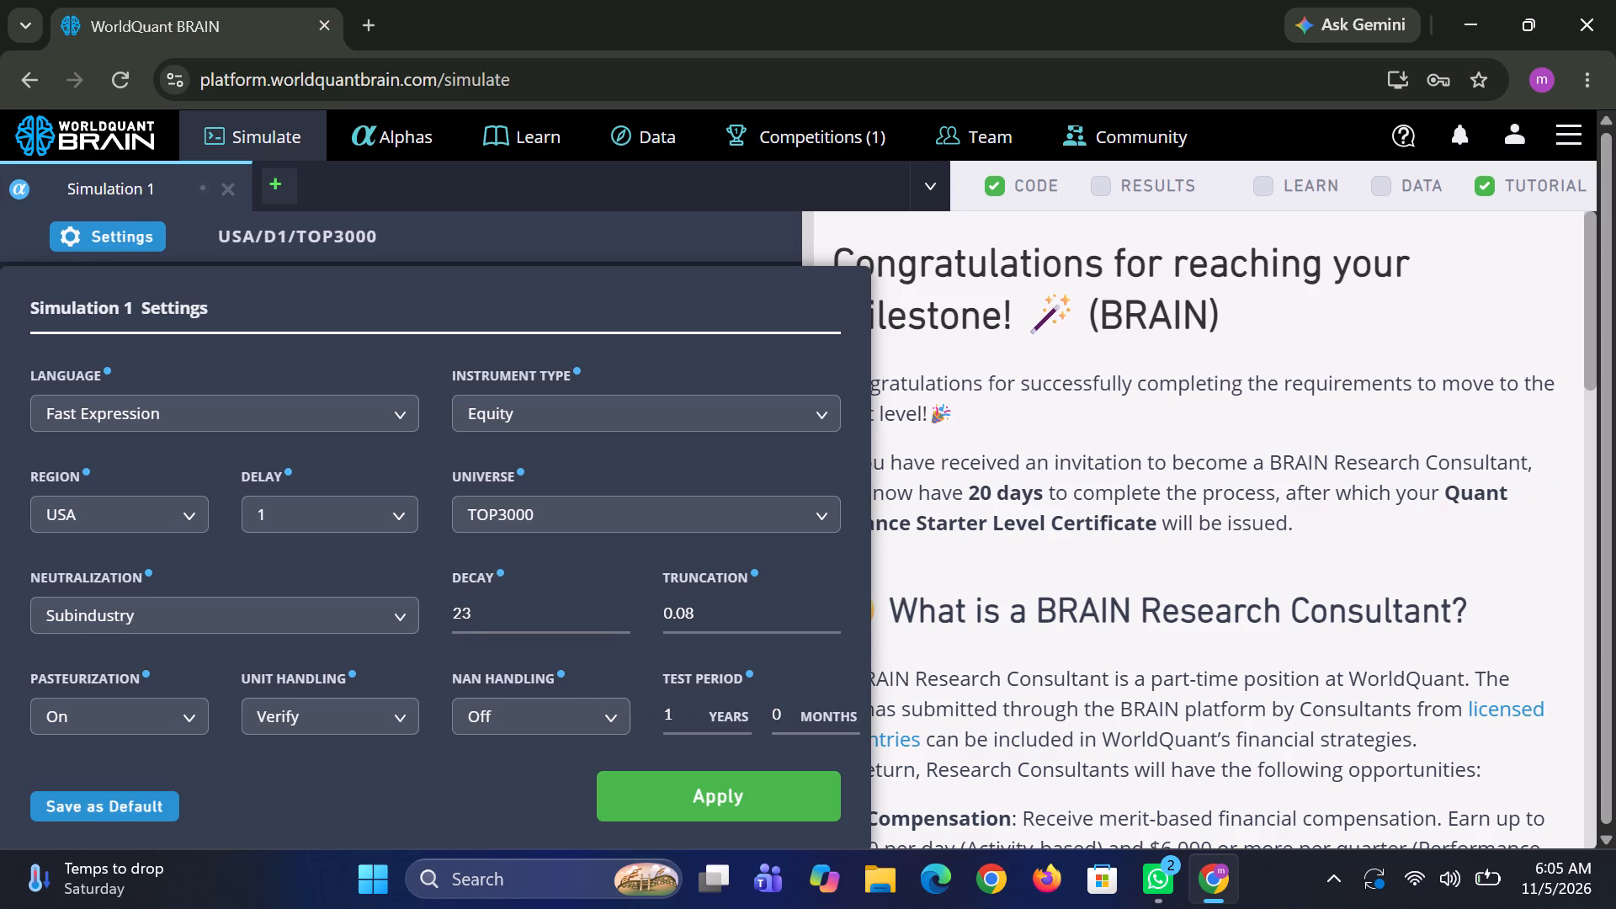
{"action": "key", "text": "0"}
{"action": "left_click", "coordinate": [405, 606]}
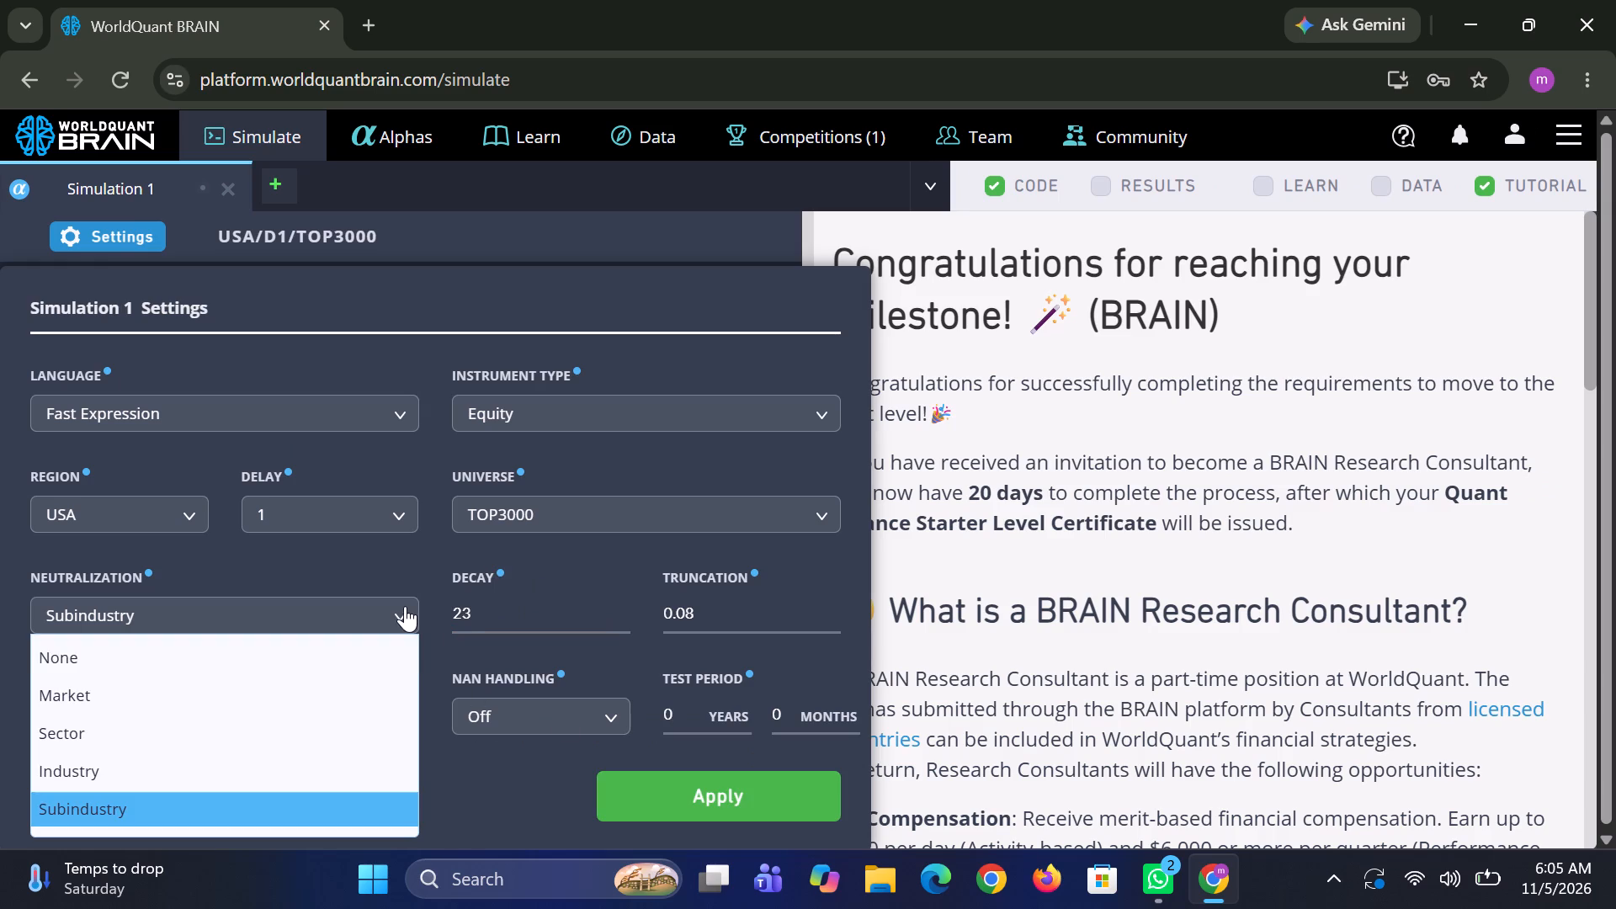
{"action": "left_click", "coordinate": [175, 771]}
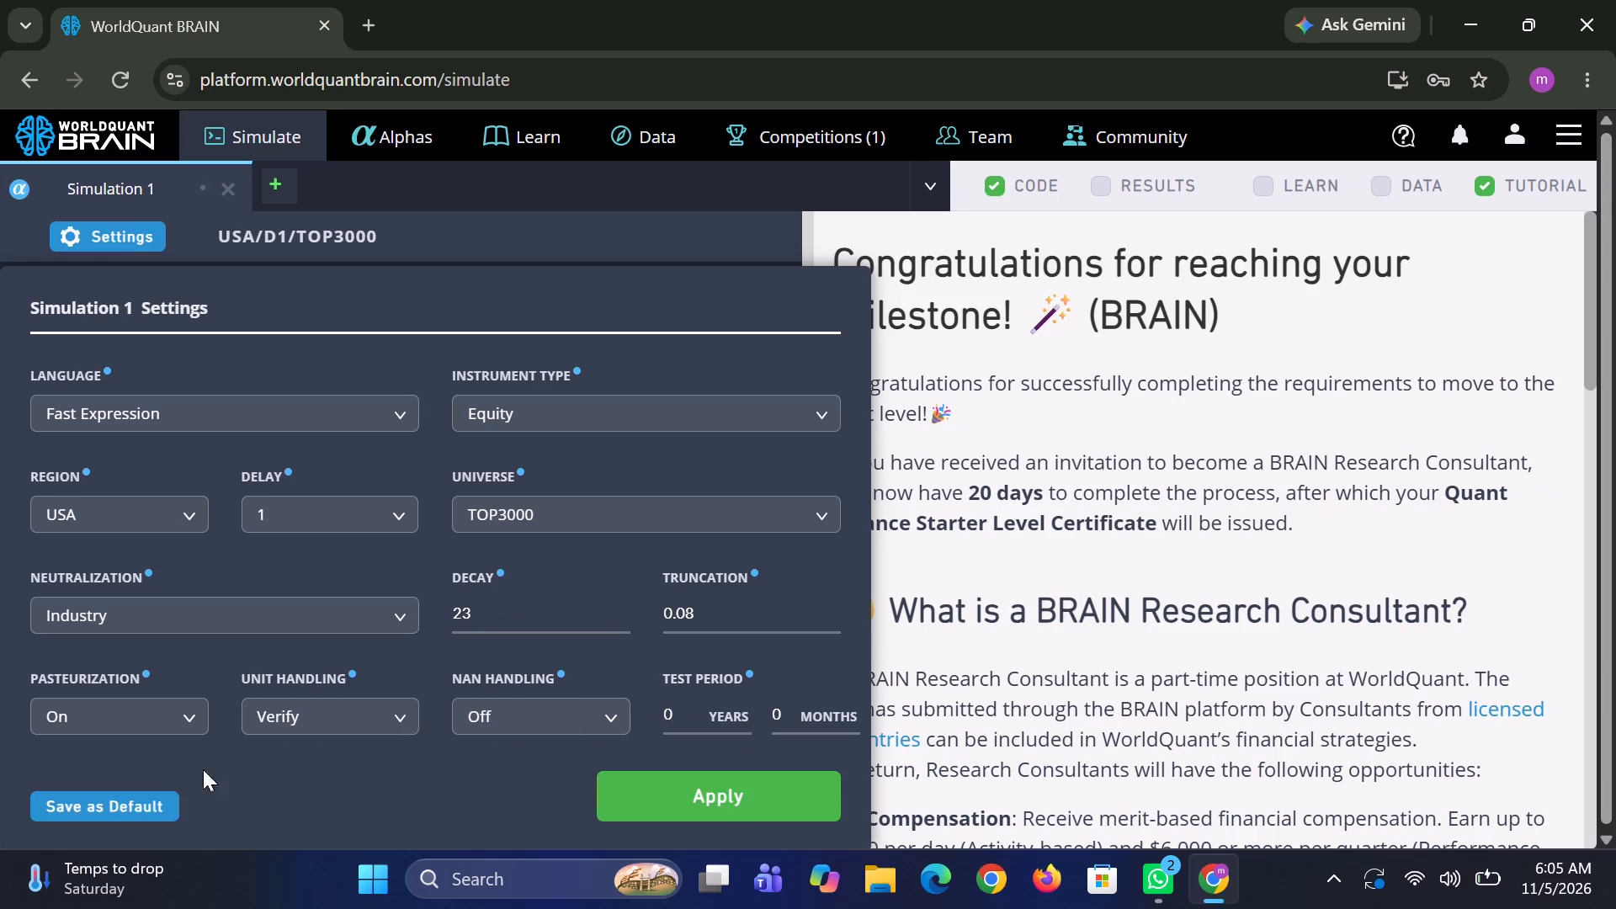
{"action": "left_click", "coordinate": [741, 803]}
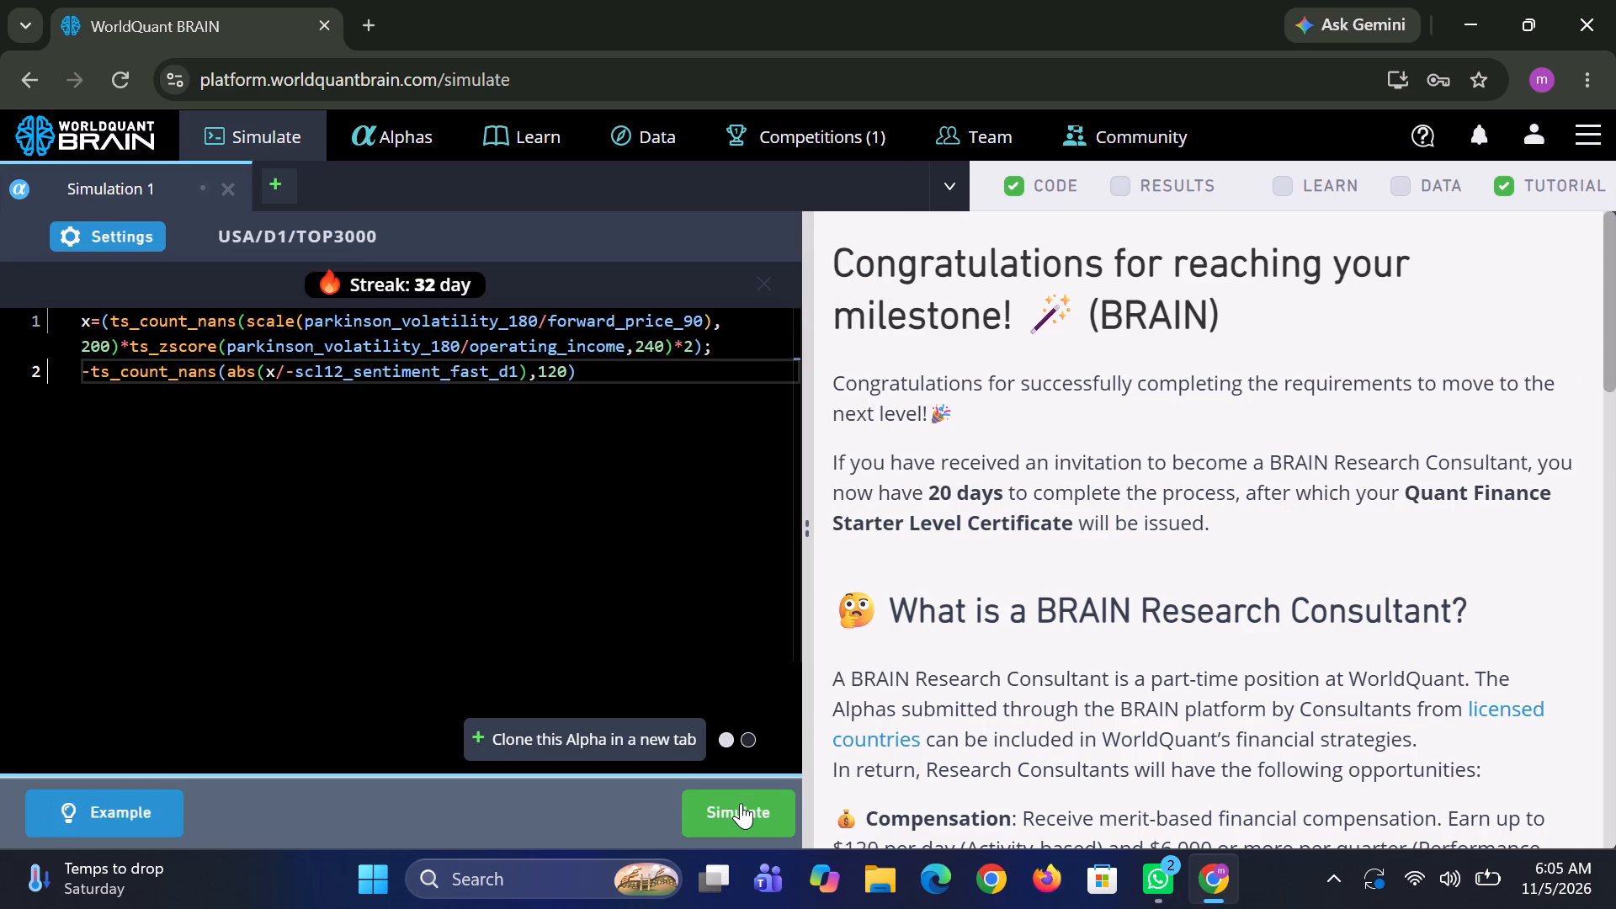
{"action": "left_click", "coordinate": [741, 803]}
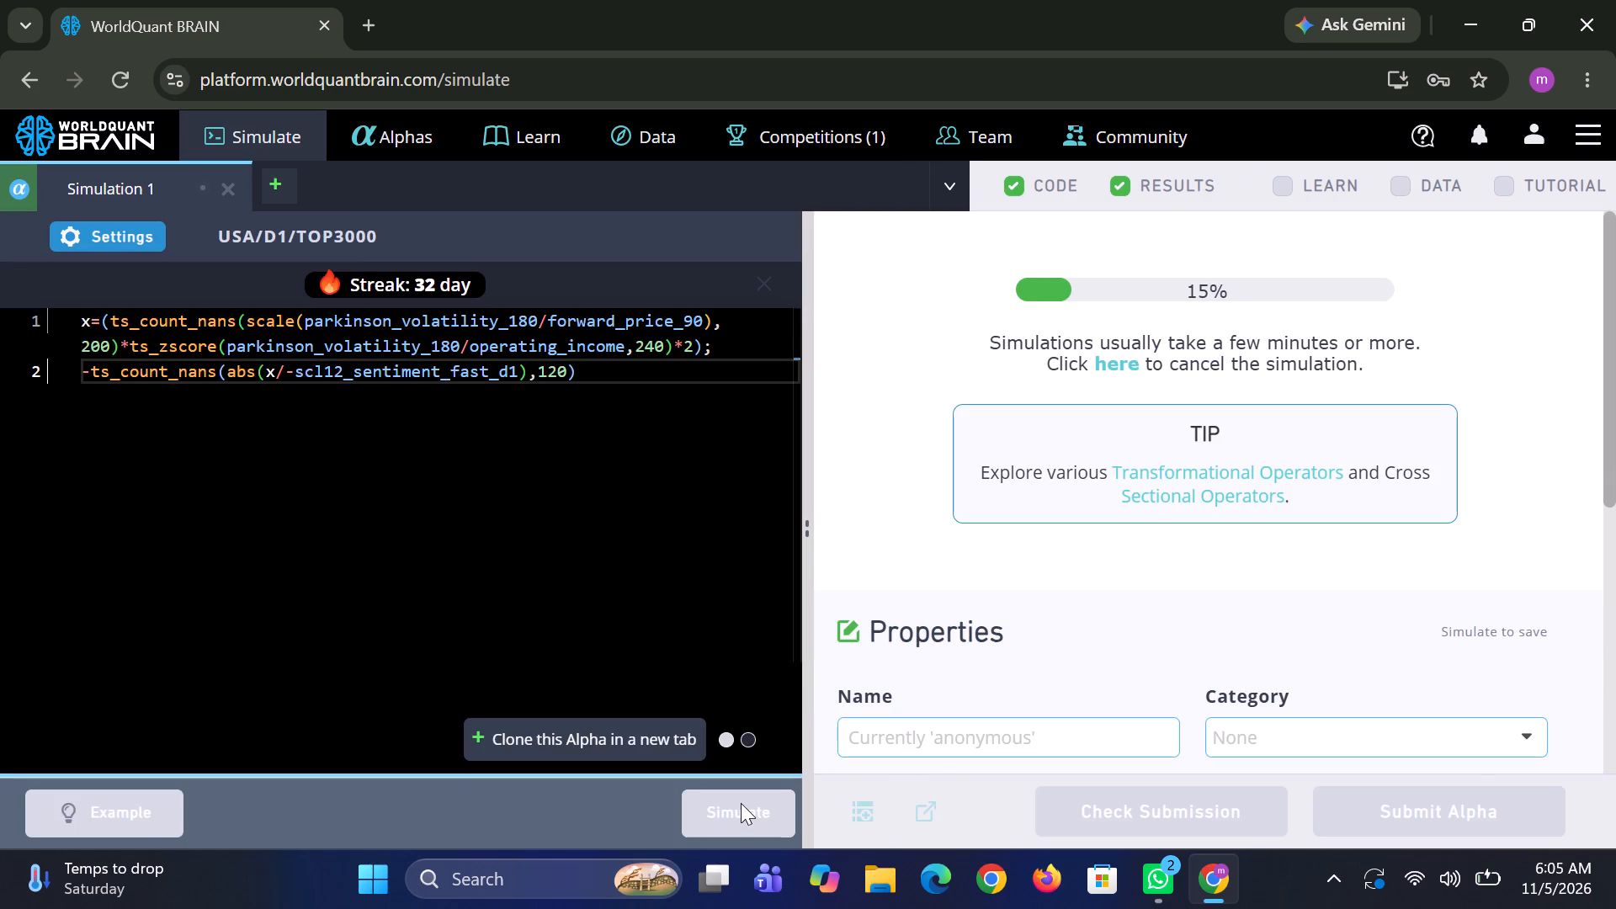
Open the BRAIN Simulate page in a new browser tab, set the decay to 12, and simulate the same alpha.
{"action": "left_click", "coordinate": [357, 19]}
{"action": "key", "text": "w"}
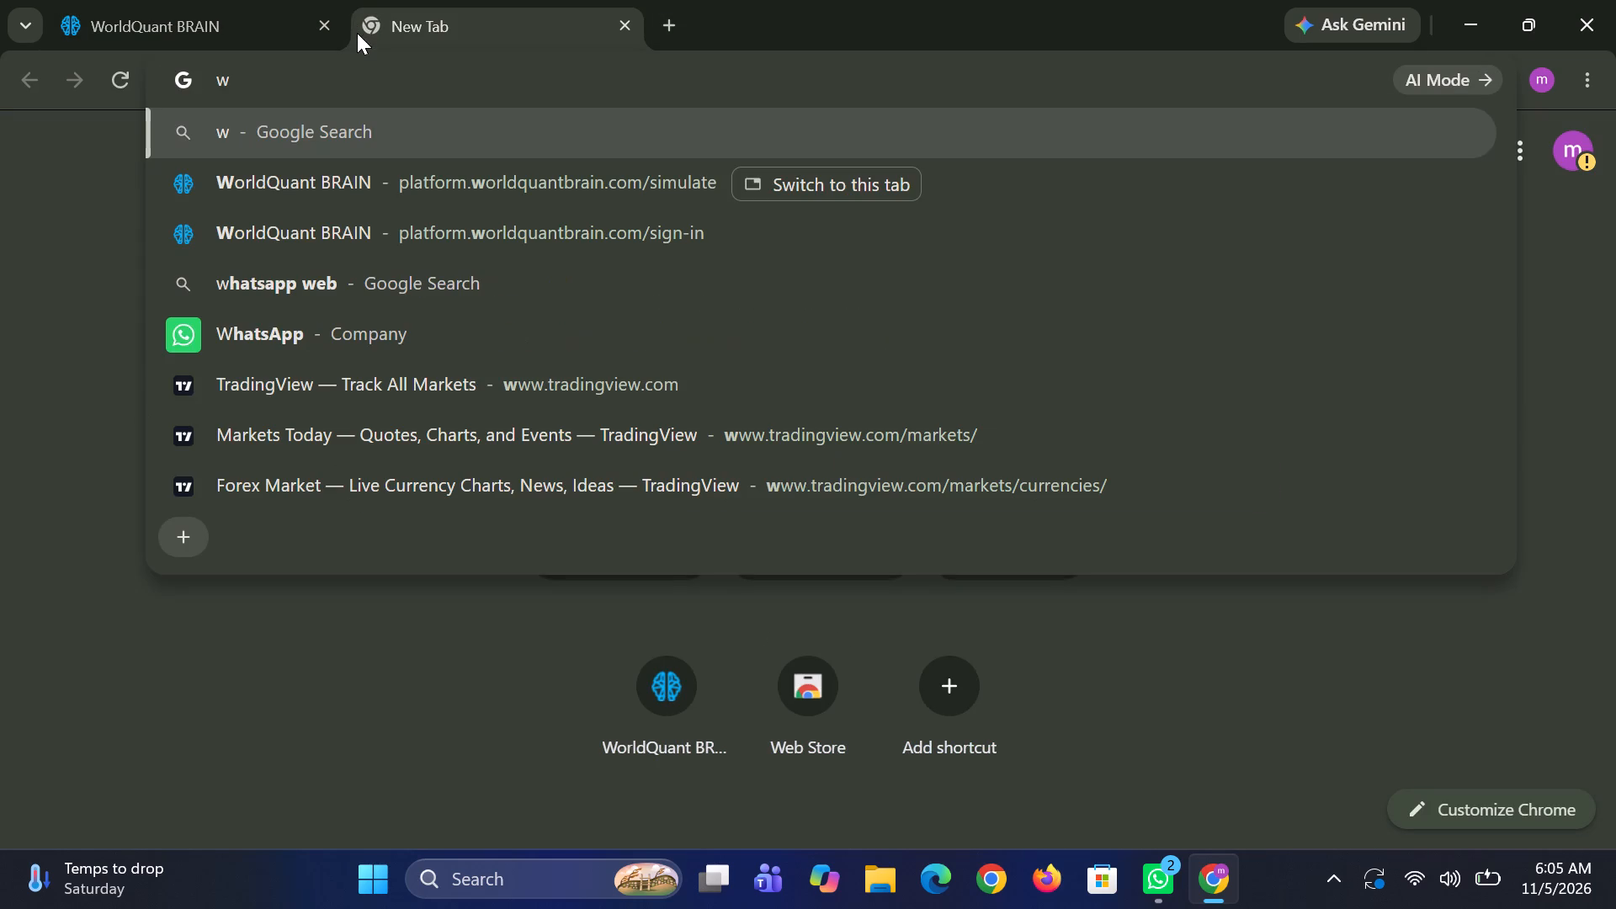
{"action": "left_click", "coordinate": [269, 175]}
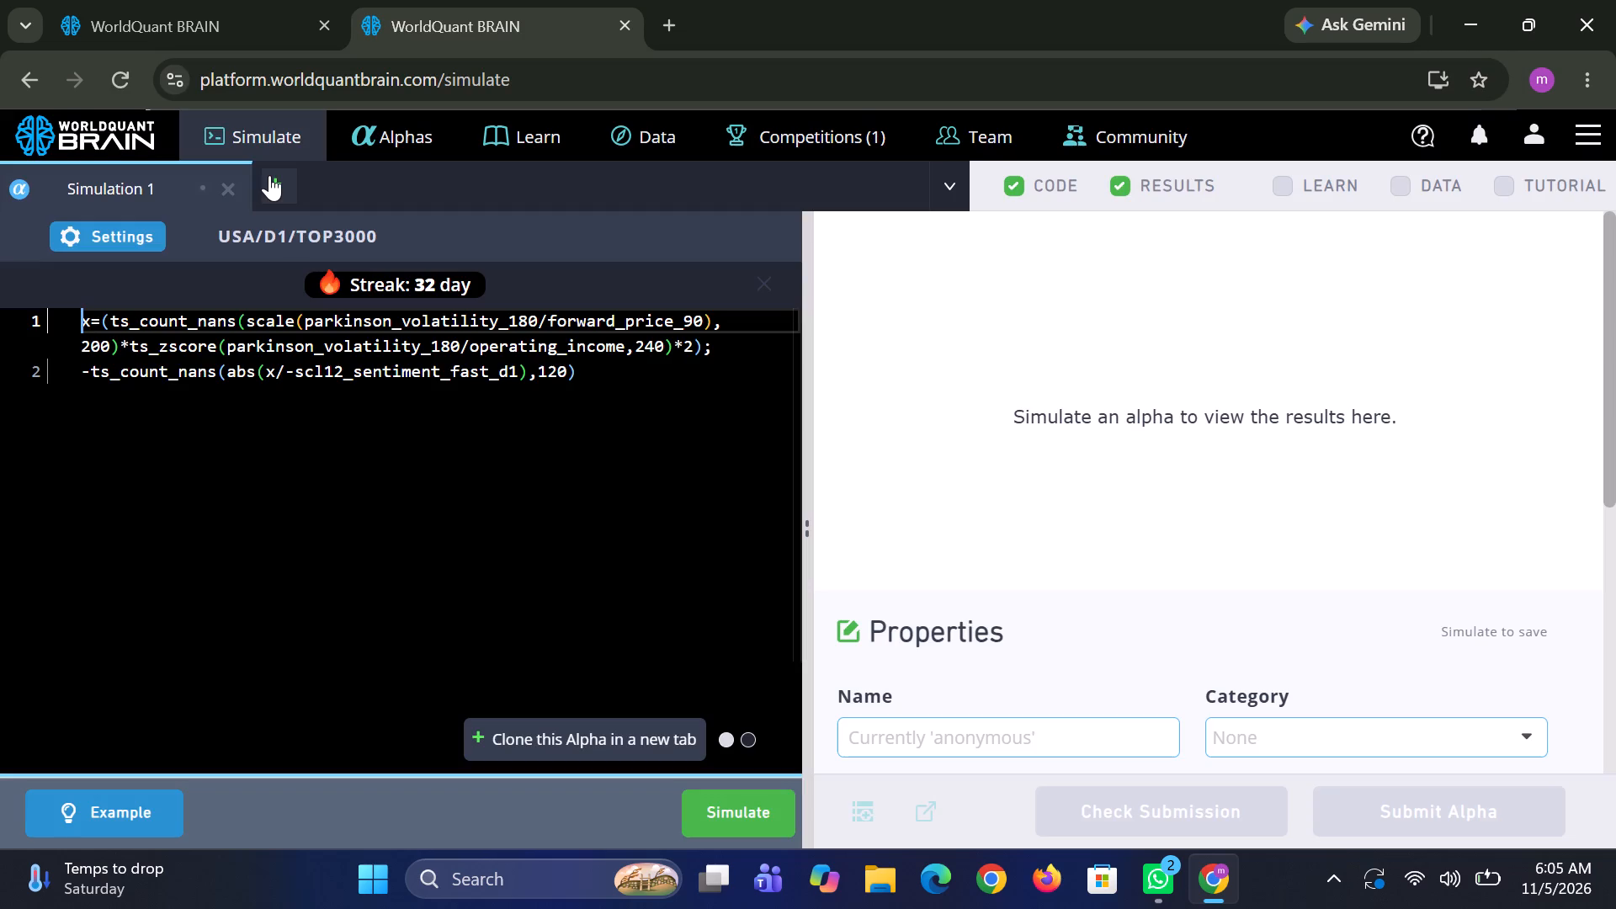
{"action": "left_click", "coordinate": [98, 236]}
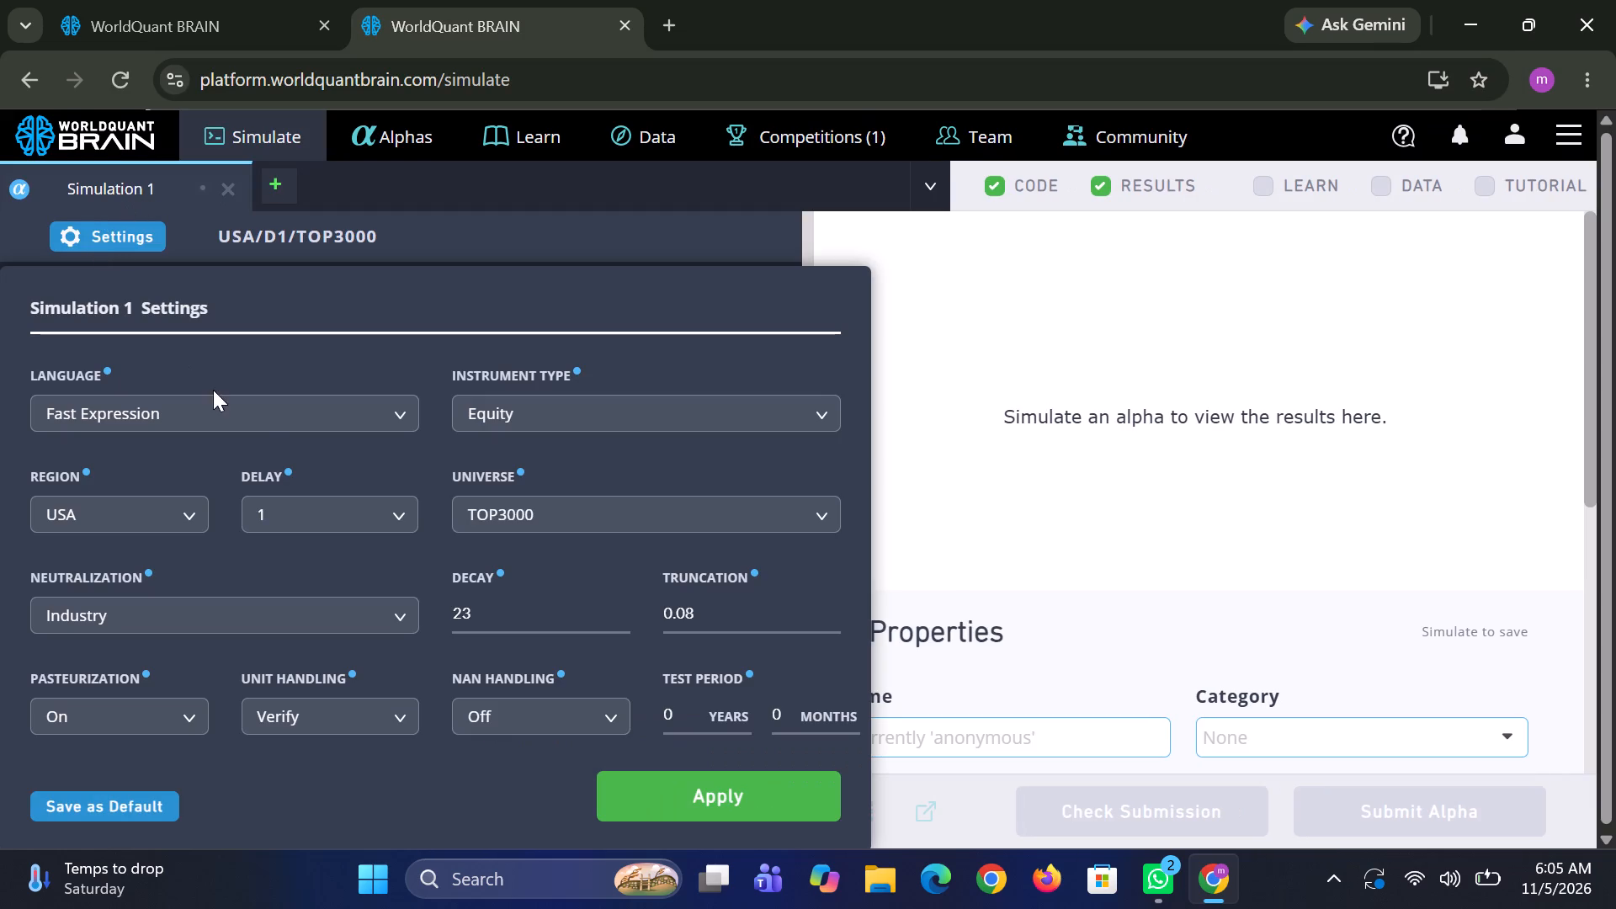
{"action": "left_click", "coordinate": [499, 623]}
{"action": "key", "text": "BackSpace"}
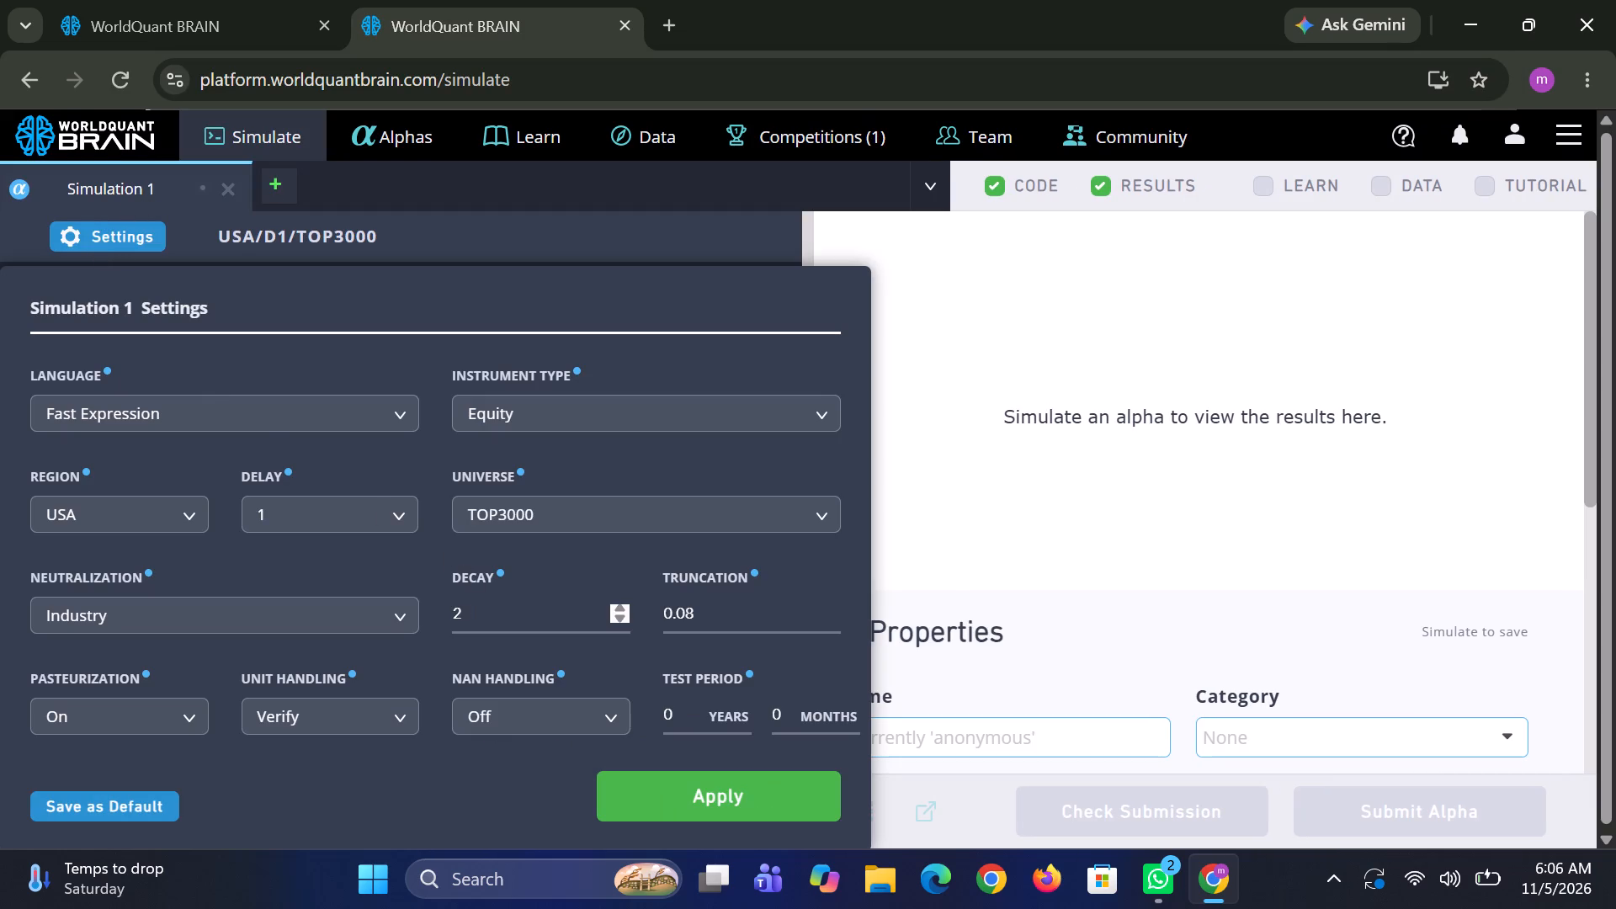
{"action": "key", "text": "BackSpace"}
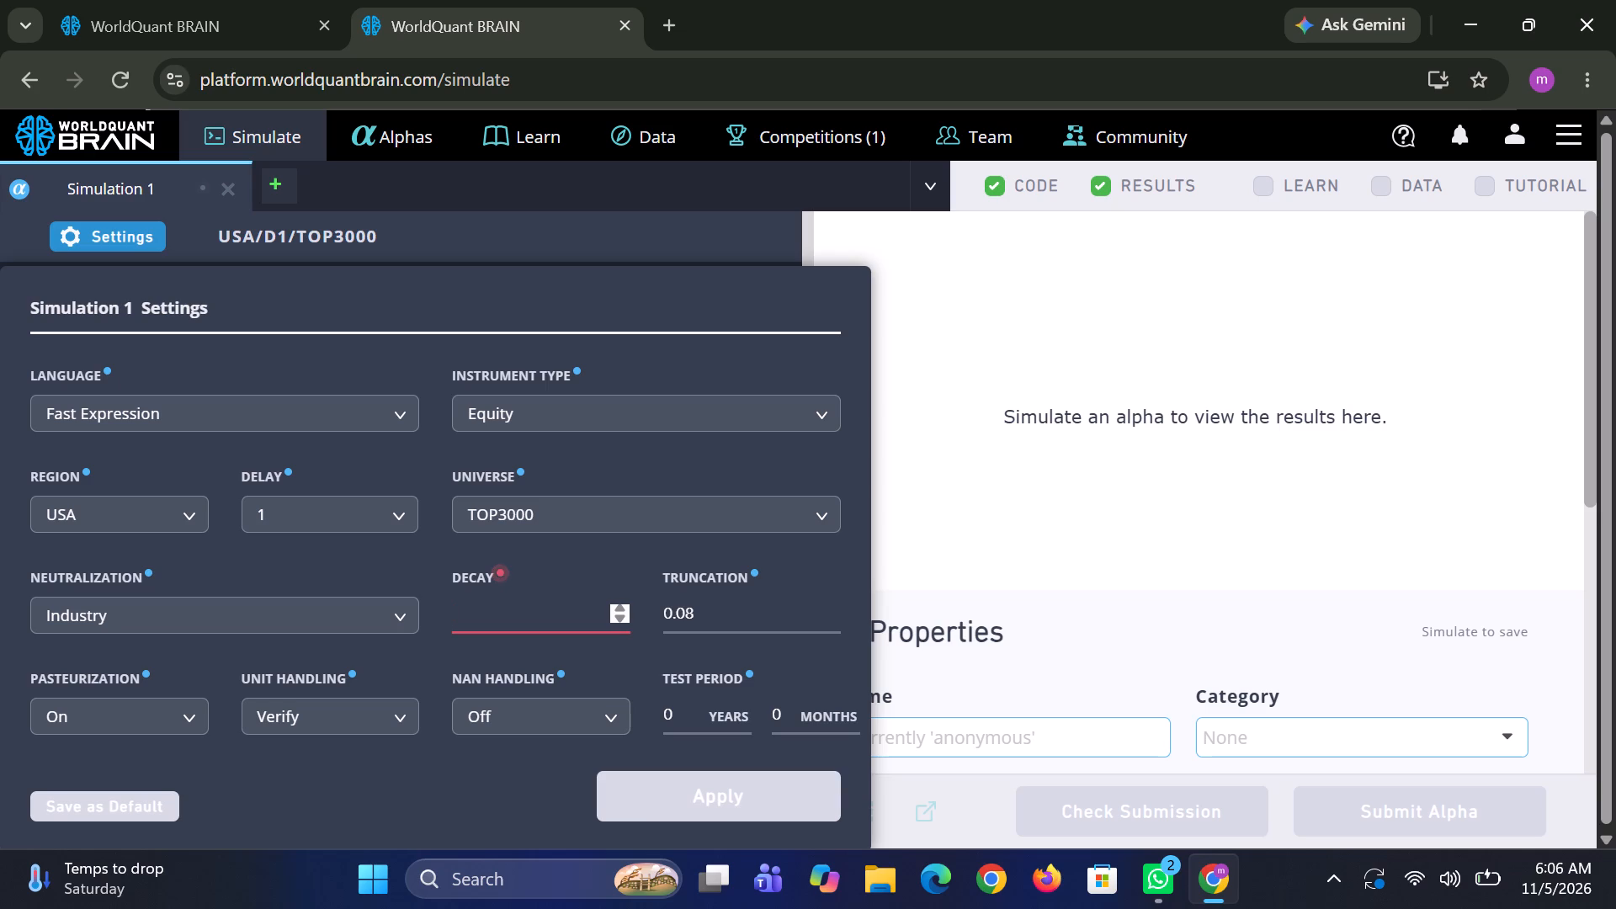
{"action": "type", "text": "12"}
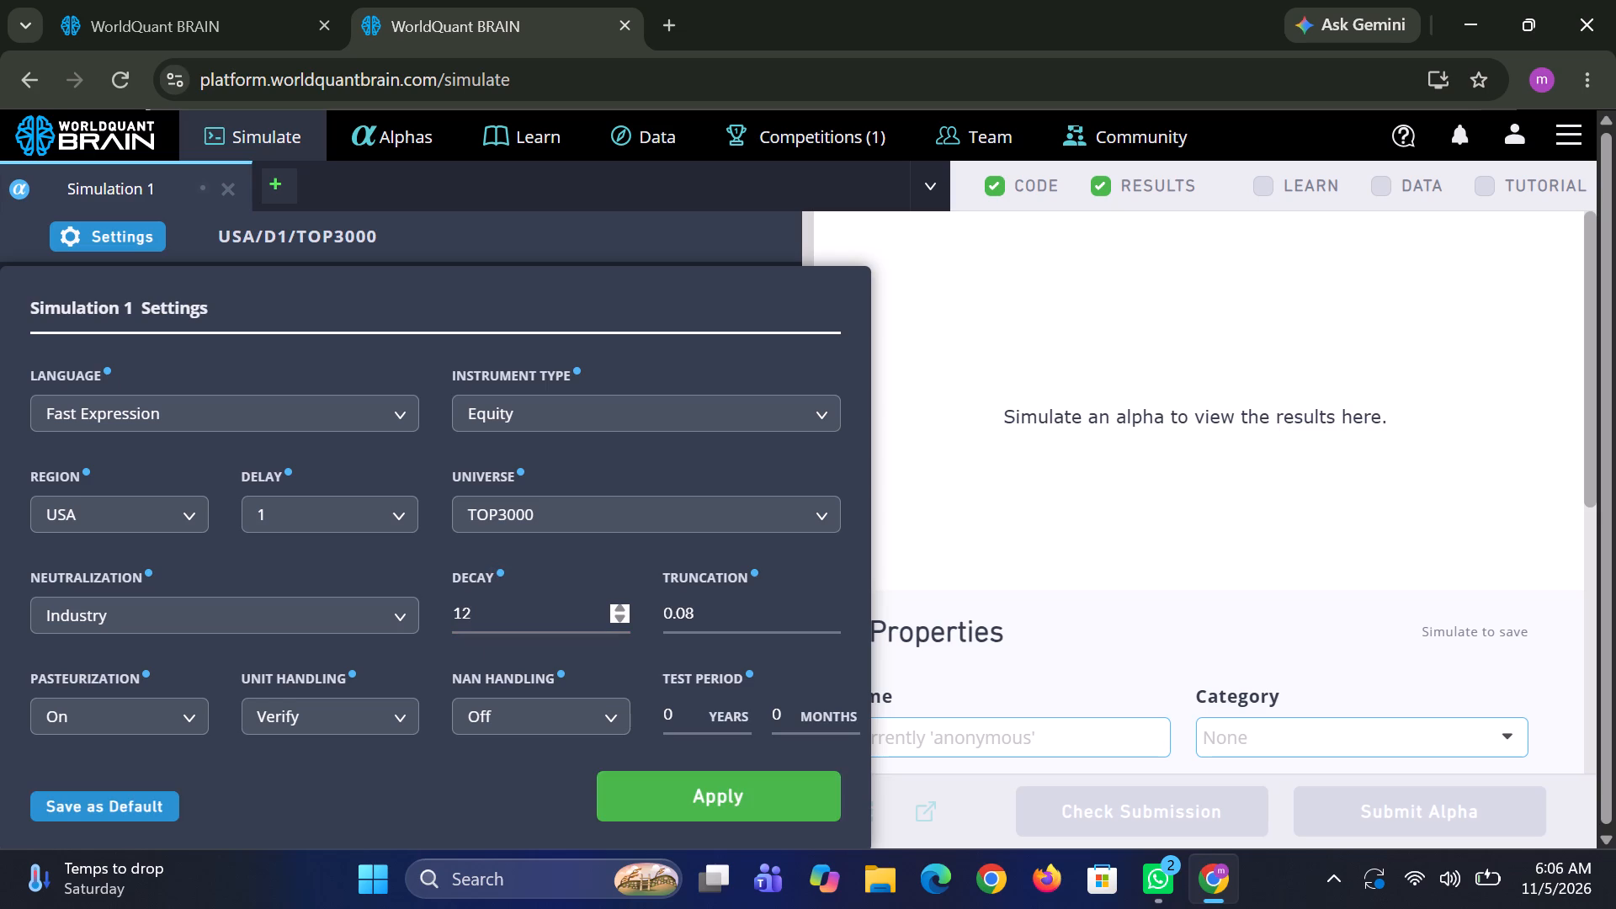
{"action": "left_click", "coordinate": [695, 812]}
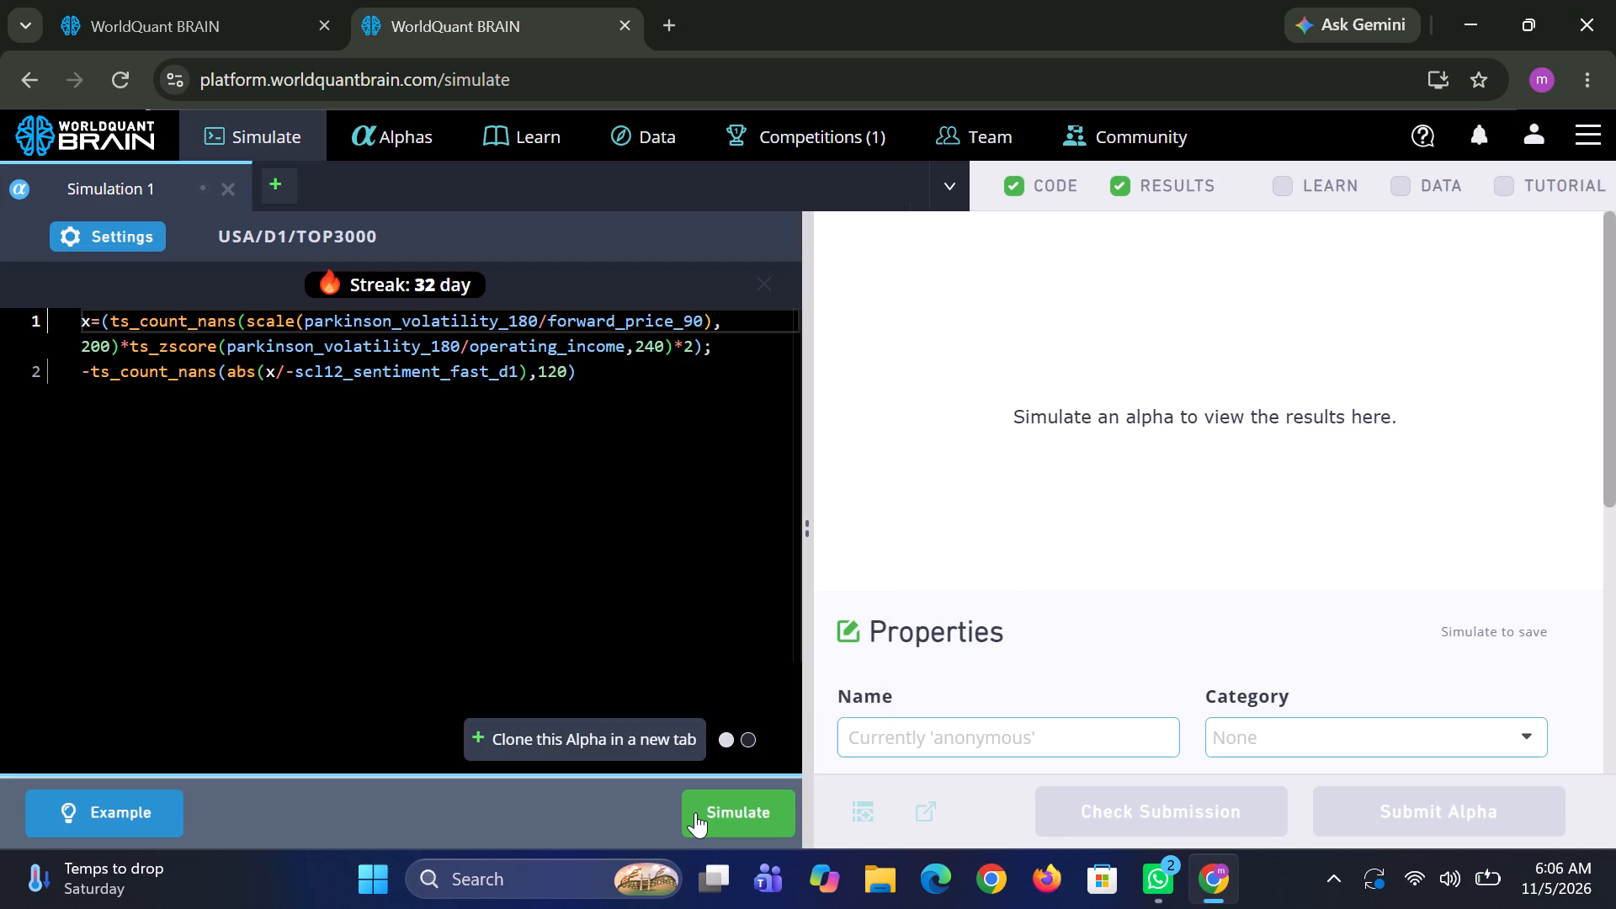
{"action": "left_click", "coordinate": [695, 812]}
Open the Simulate page in a third browser tab, set the universe to TOP1000, and open the decay value for editing.
{"action": "left_click", "coordinate": [669, 34]}
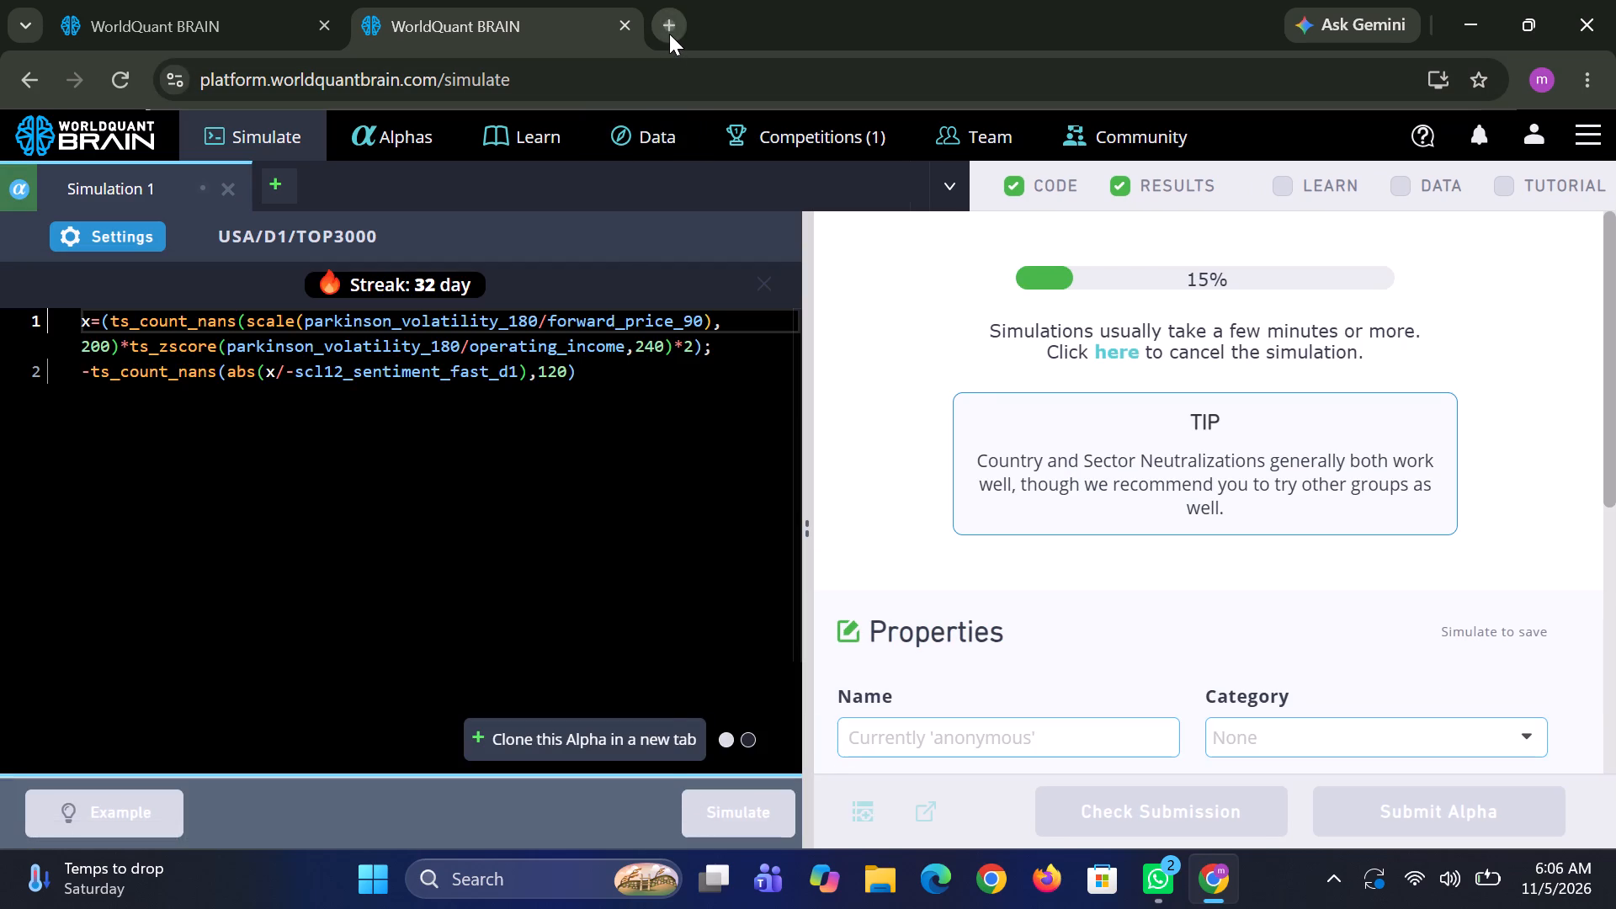
{"action": "key", "text": "w"}
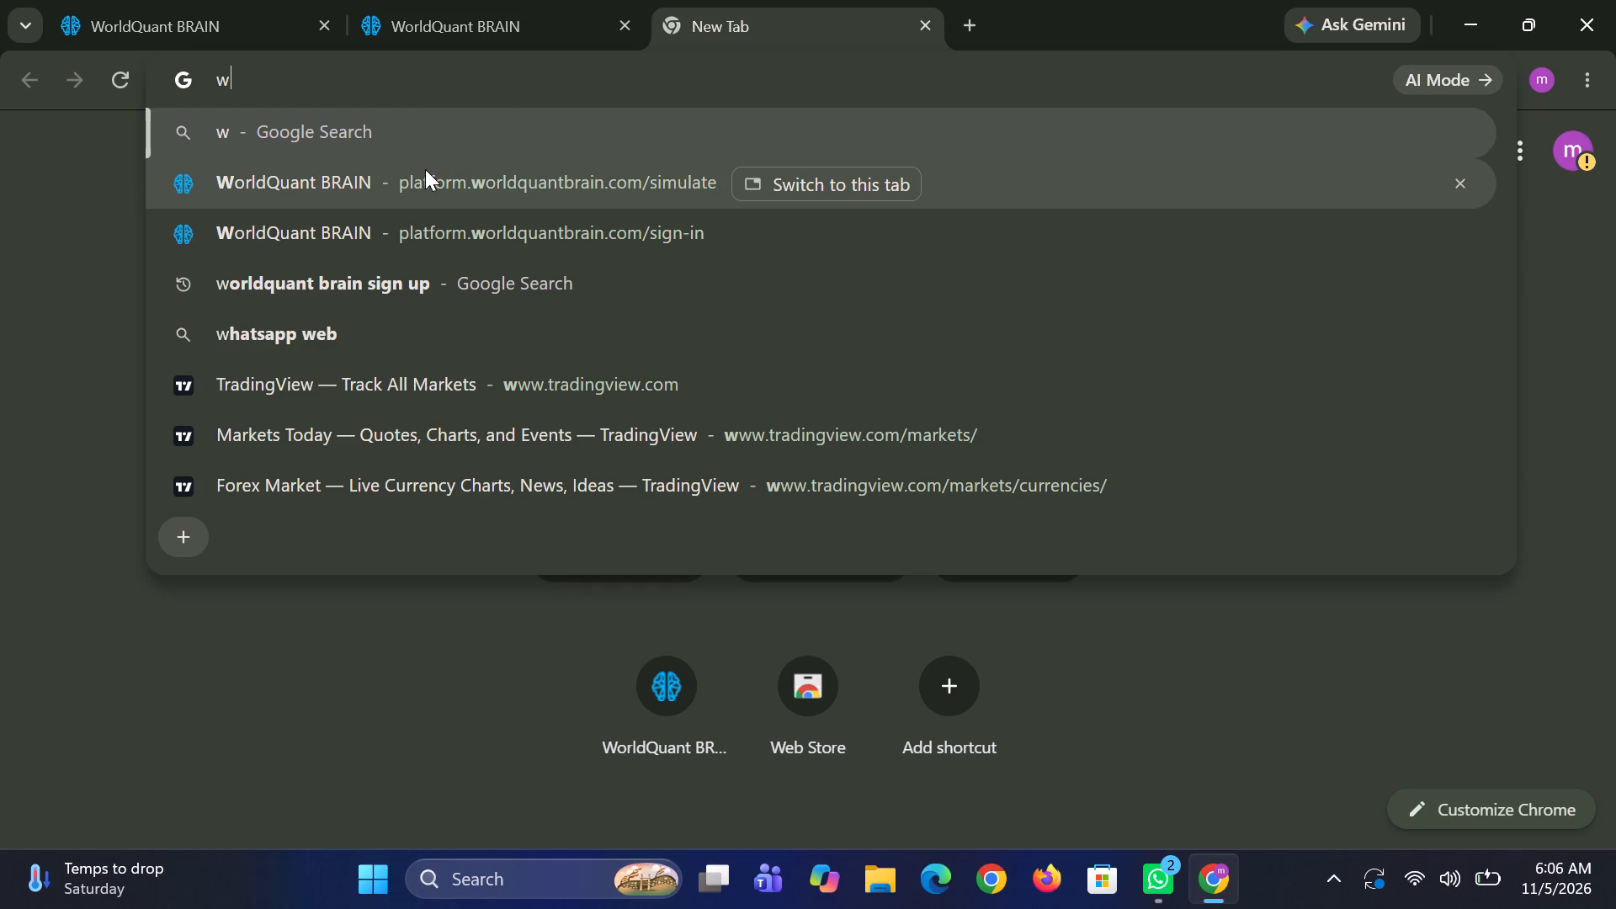
{"action": "left_click", "coordinate": [425, 169]}
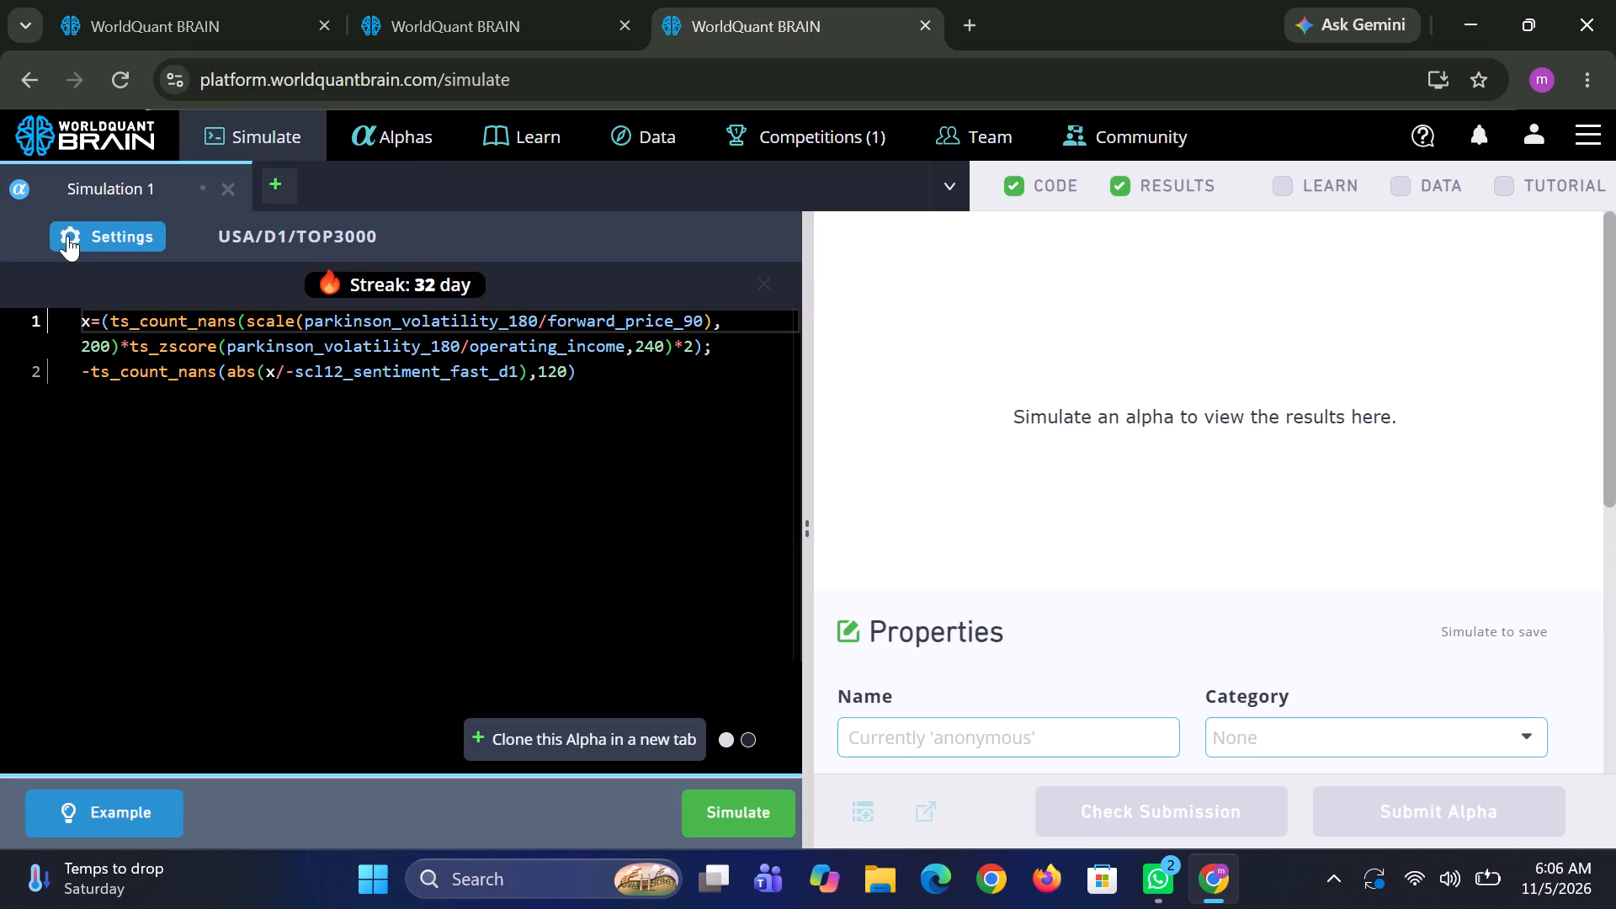
{"action": "left_click", "coordinate": [116, 237]}
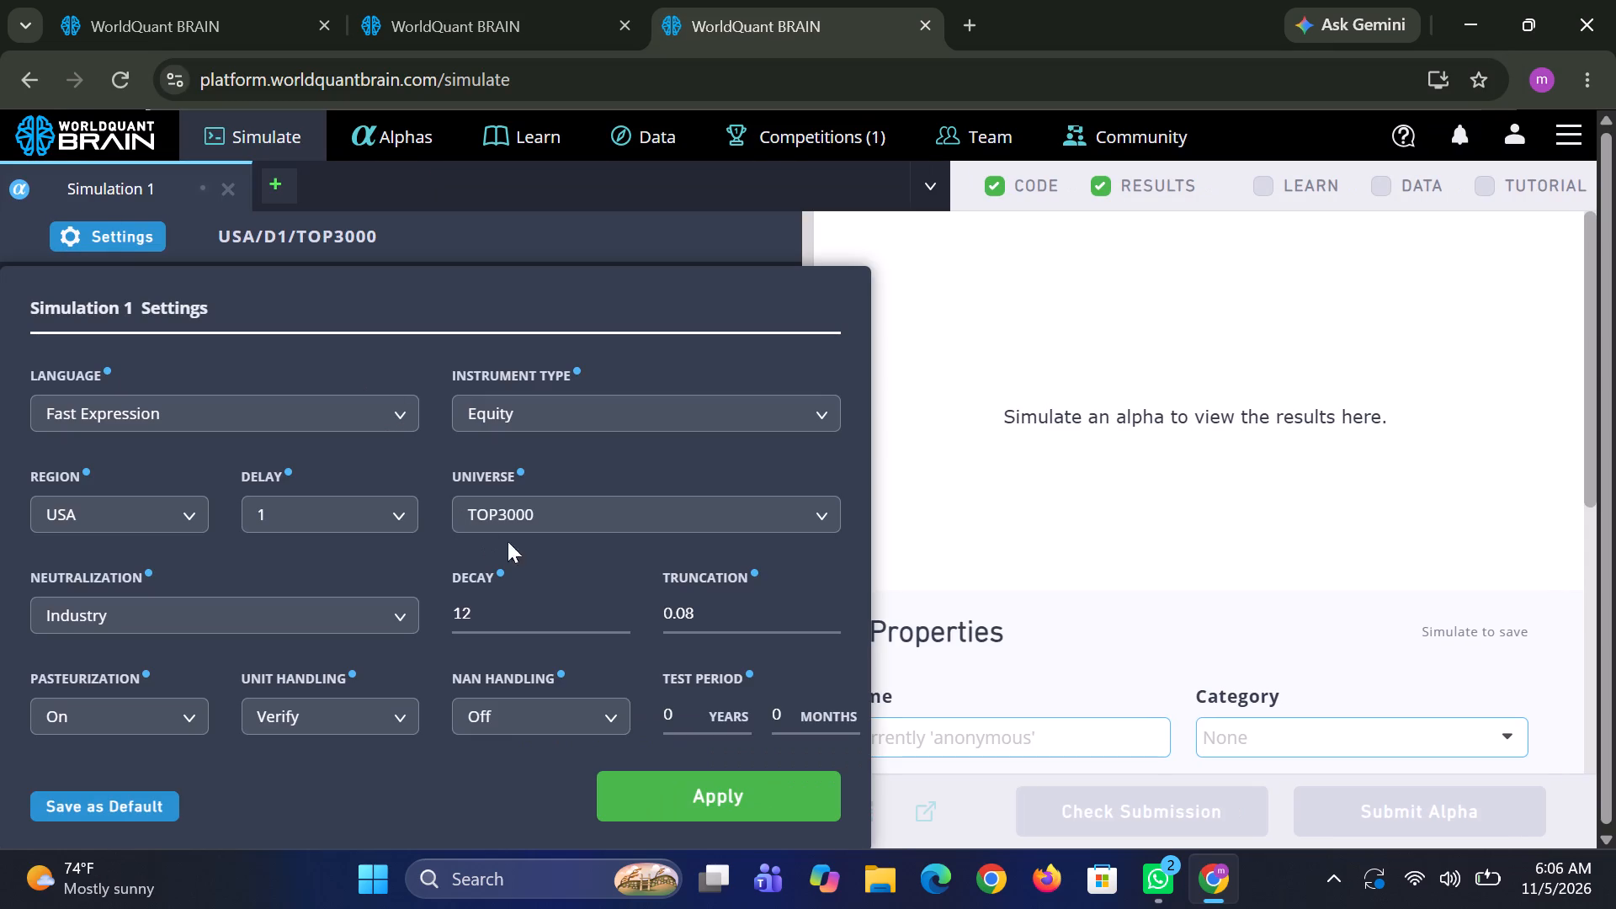
{"action": "left_click", "coordinate": [587, 515]}
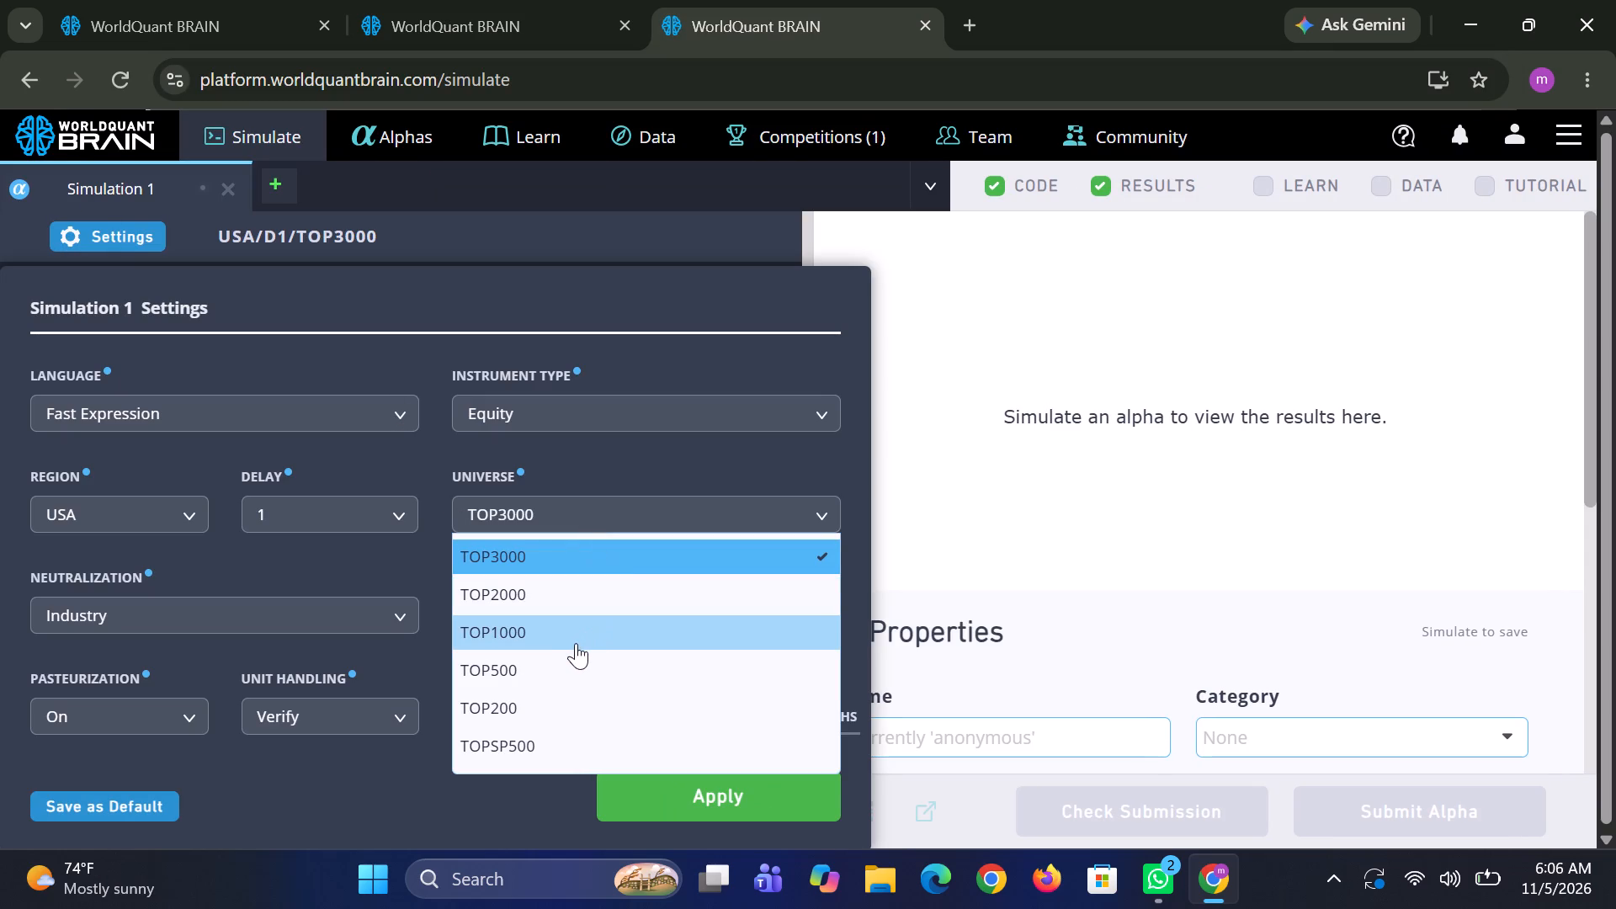
{"action": "left_click", "coordinate": [568, 643]}
{"action": "left_click", "coordinate": [521, 622]}
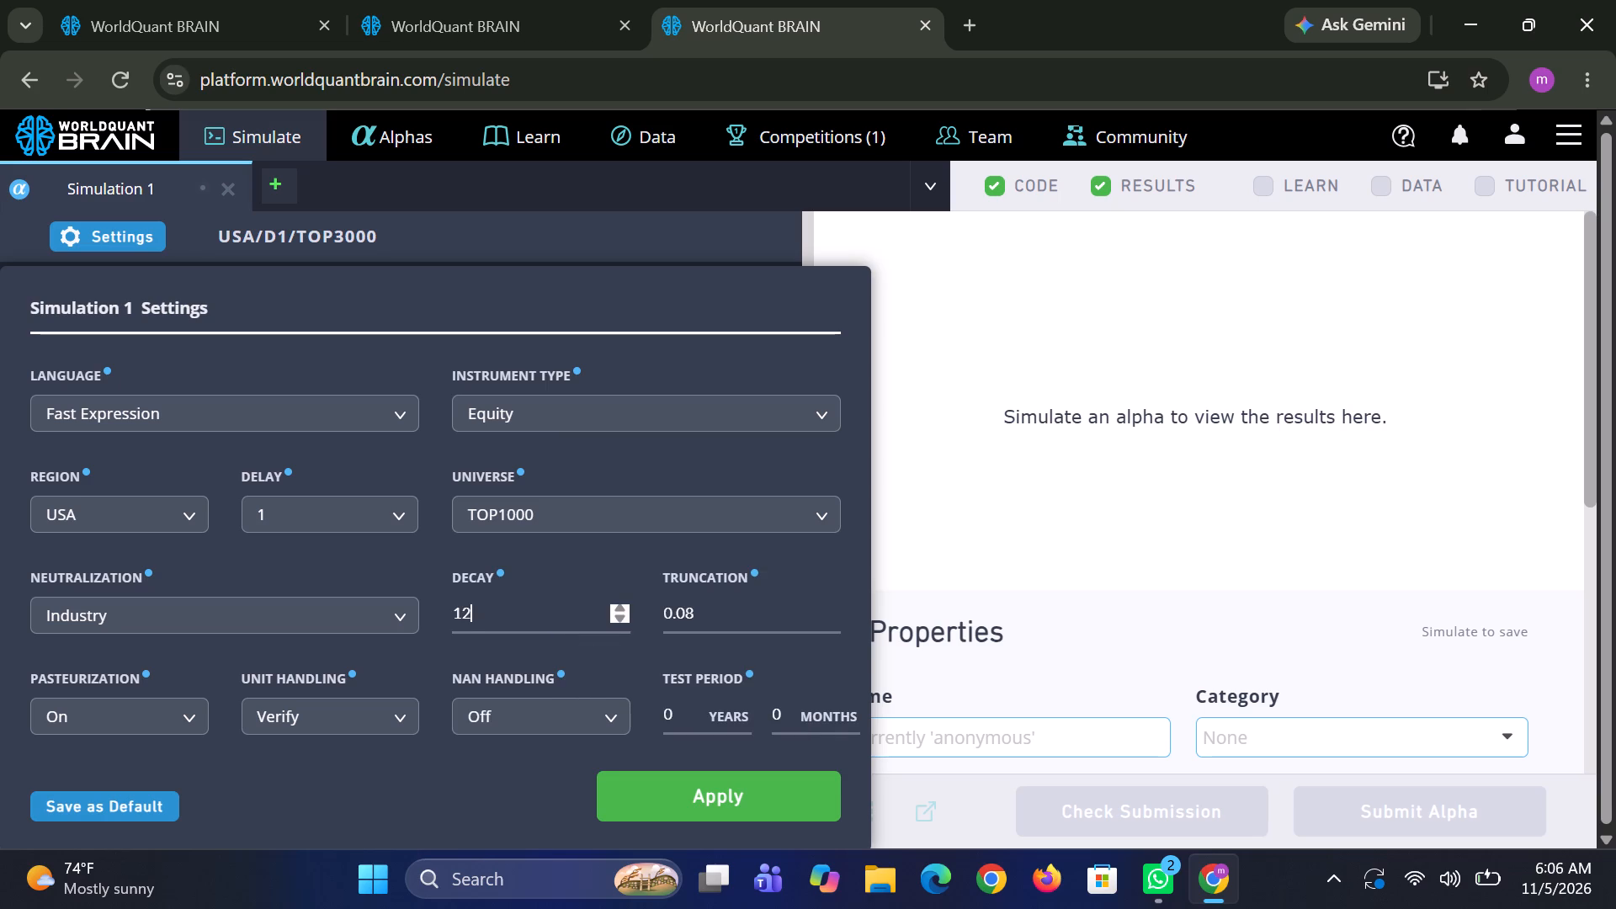
Set the decay to 87 and truncation to 0.04, change the neutralization, apply the TOP1000 settings, and simulate the alpha.
{"action": "key", "text": "BackSpace"}
{"action": "key", "text": "BackSpace"}
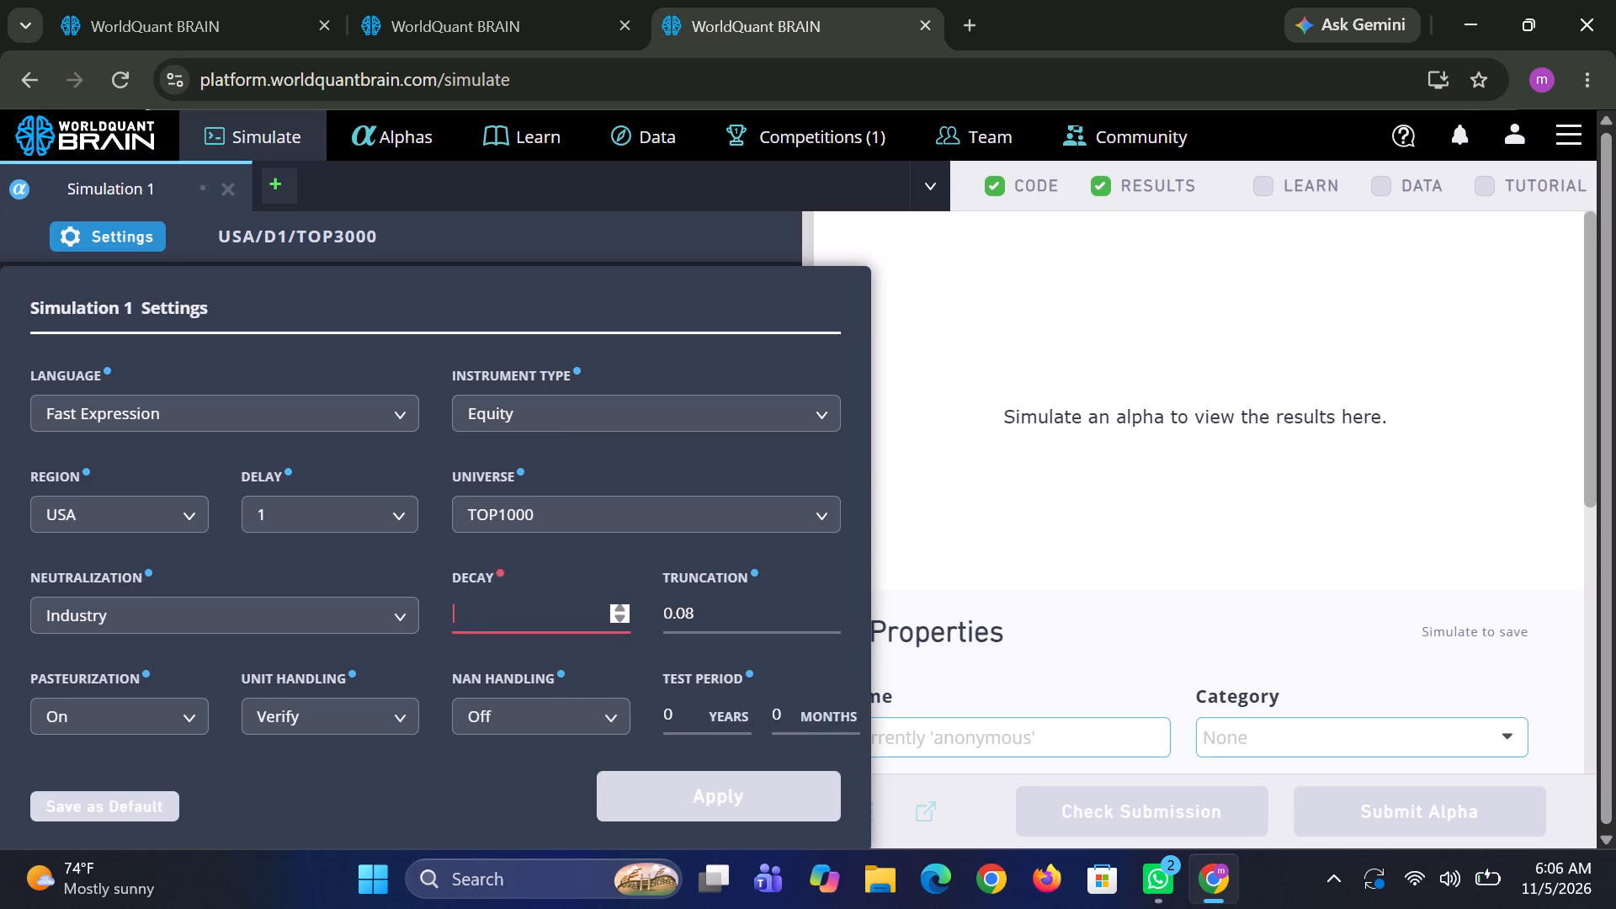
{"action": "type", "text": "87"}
{"action": "left_click", "coordinate": [750, 609]}
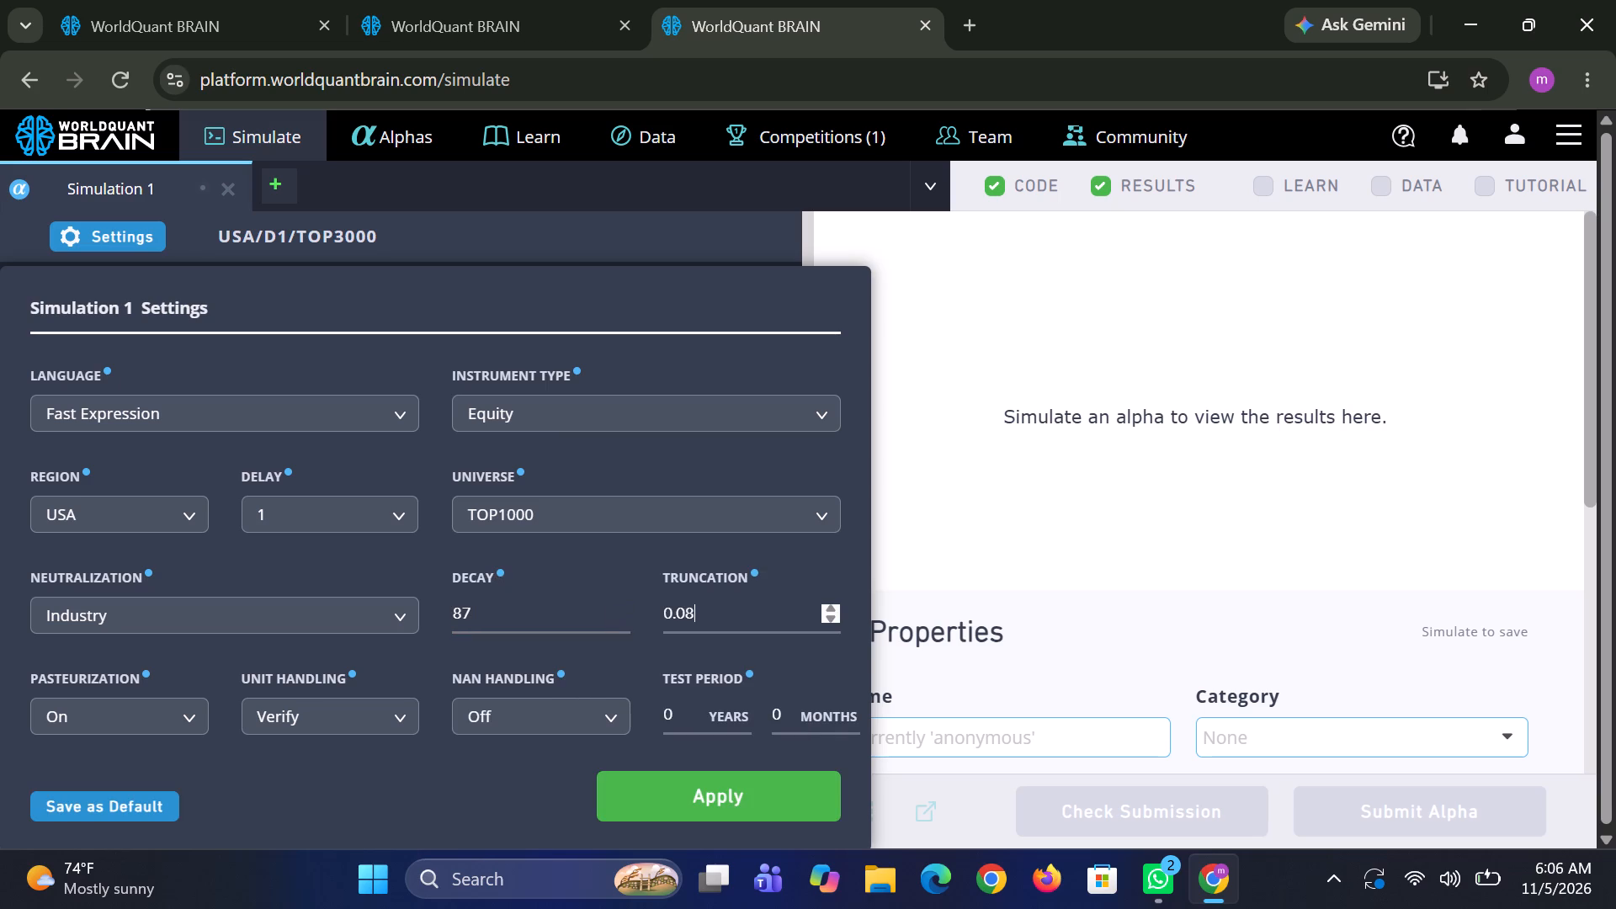
{"action": "key", "text": "BackSpace"}
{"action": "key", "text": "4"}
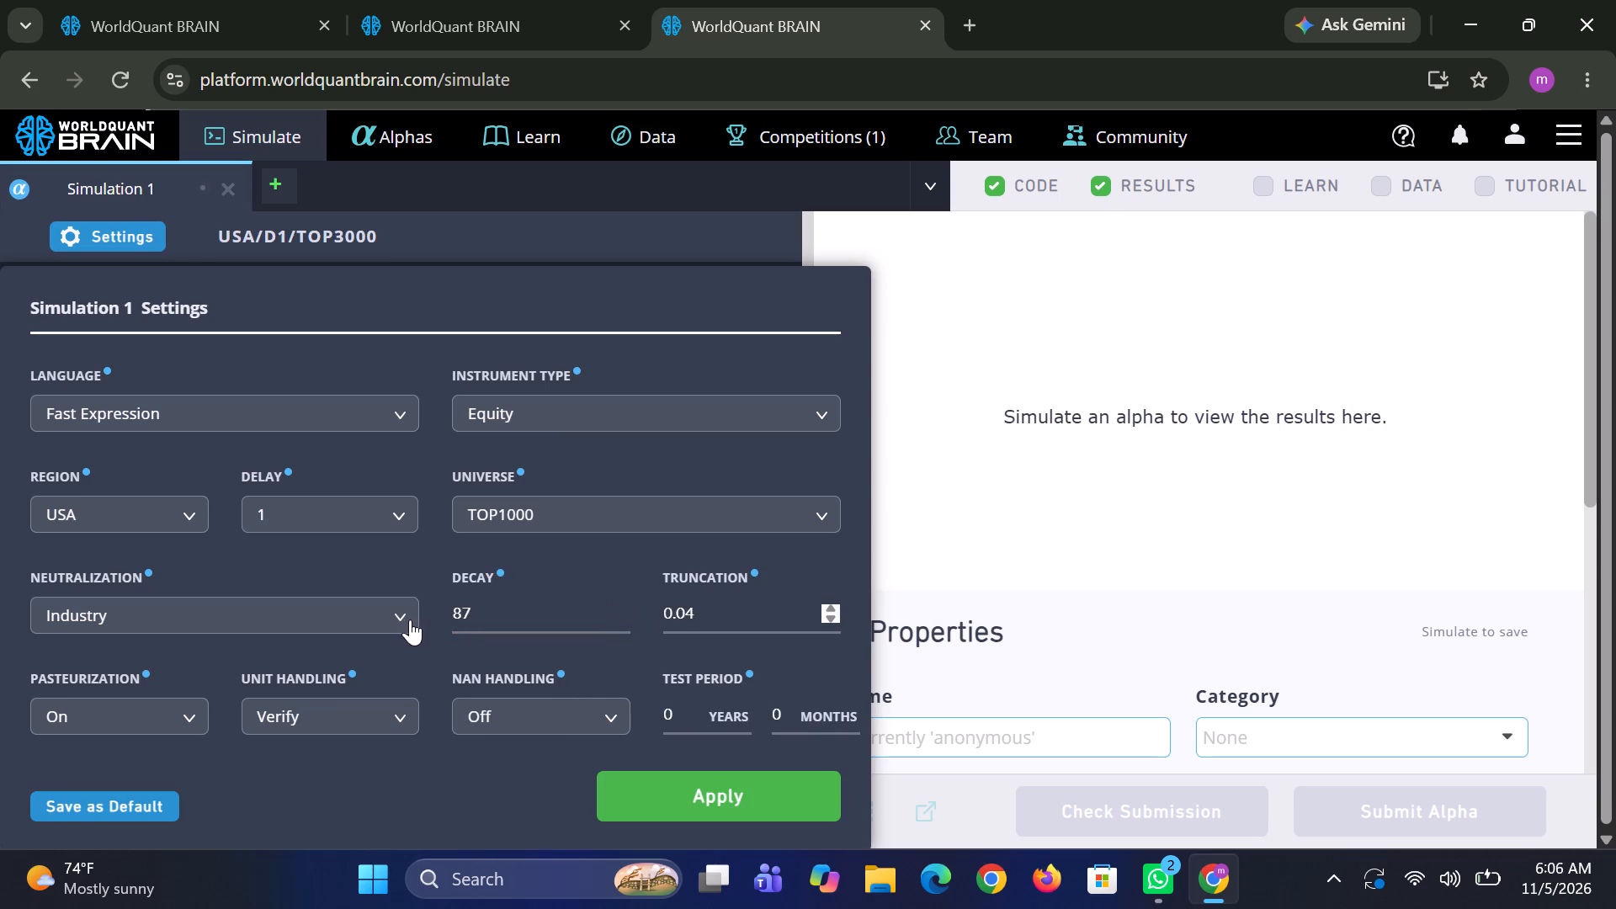
{"action": "left_click", "coordinate": [400, 617]}
{"action": "left_click", "coordinate": [214, 694]}
{"action": "left_click", "coordinate": [757, 805]}
{"action": "left_click", "coordinate": [757, 805]}
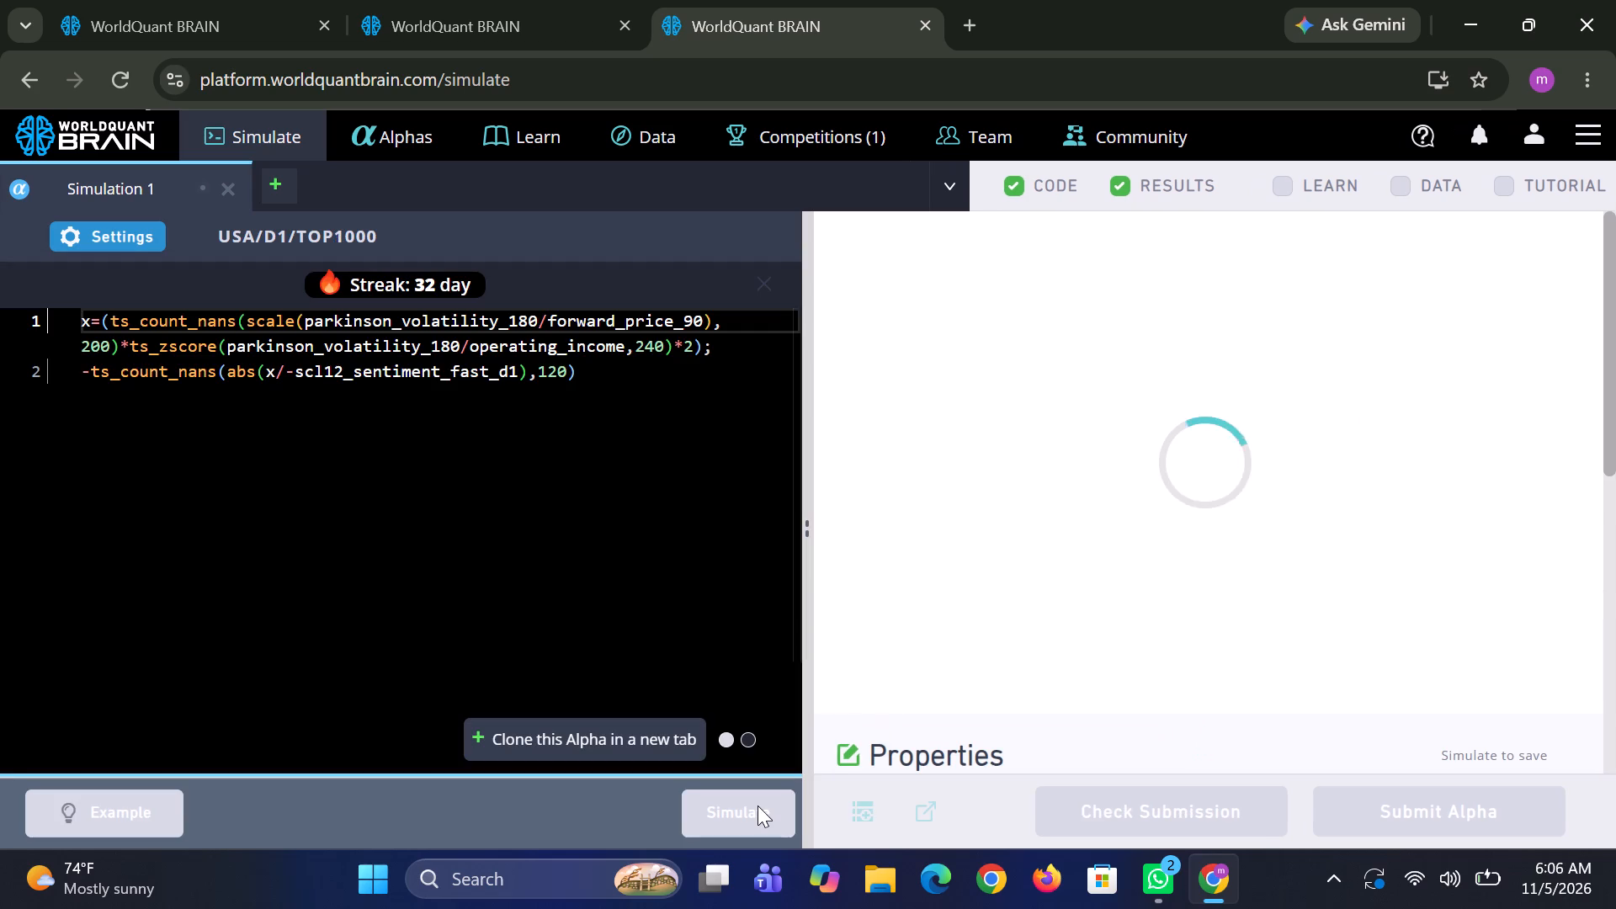
Check the simulation progress across the three browser tabs.
{"action": "left_click", "coordinate": [258, 0]}
{"action": "left_click", "coordinate": [473, 16]}
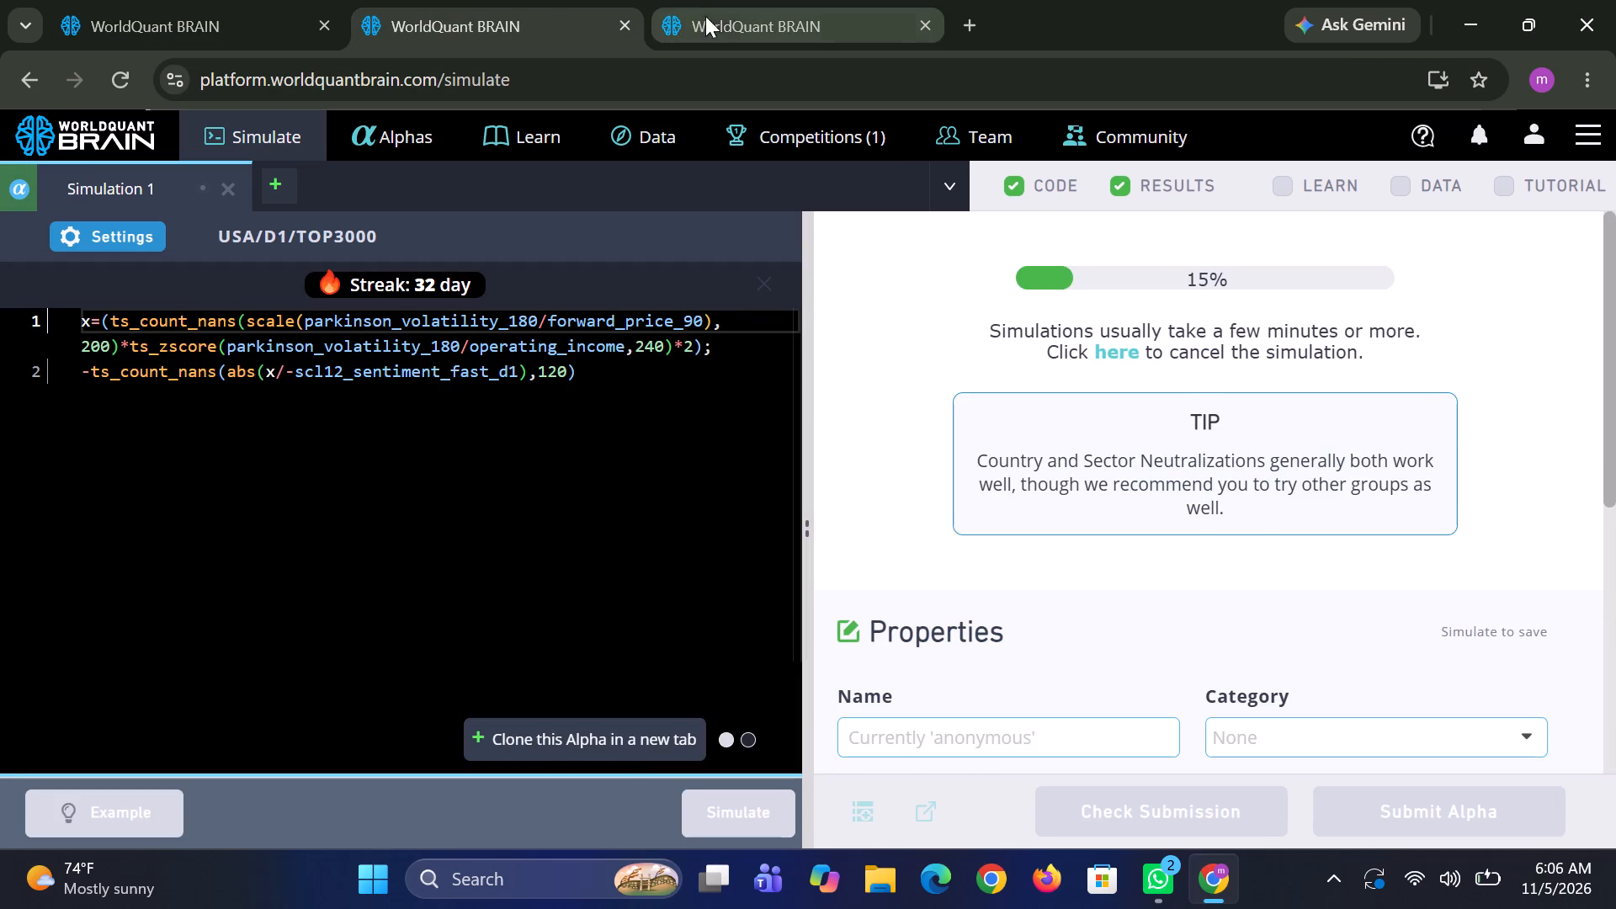
{"action": "left_click", "coordinate": [723, 17]}
{"action": "left_click", "coordinate": [277, 12]}
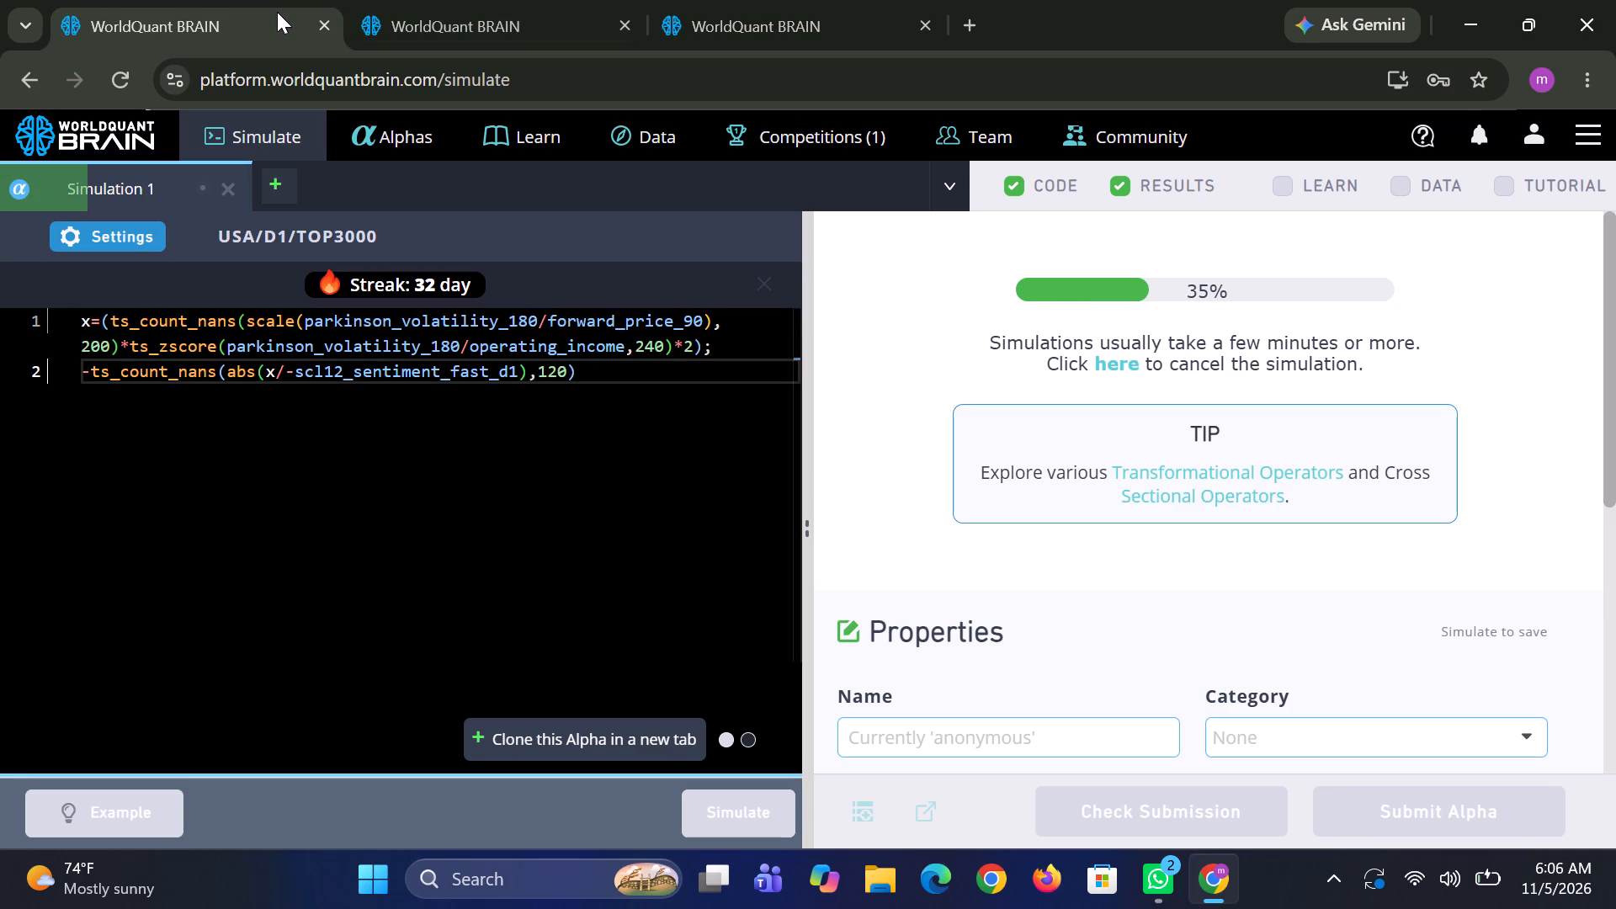
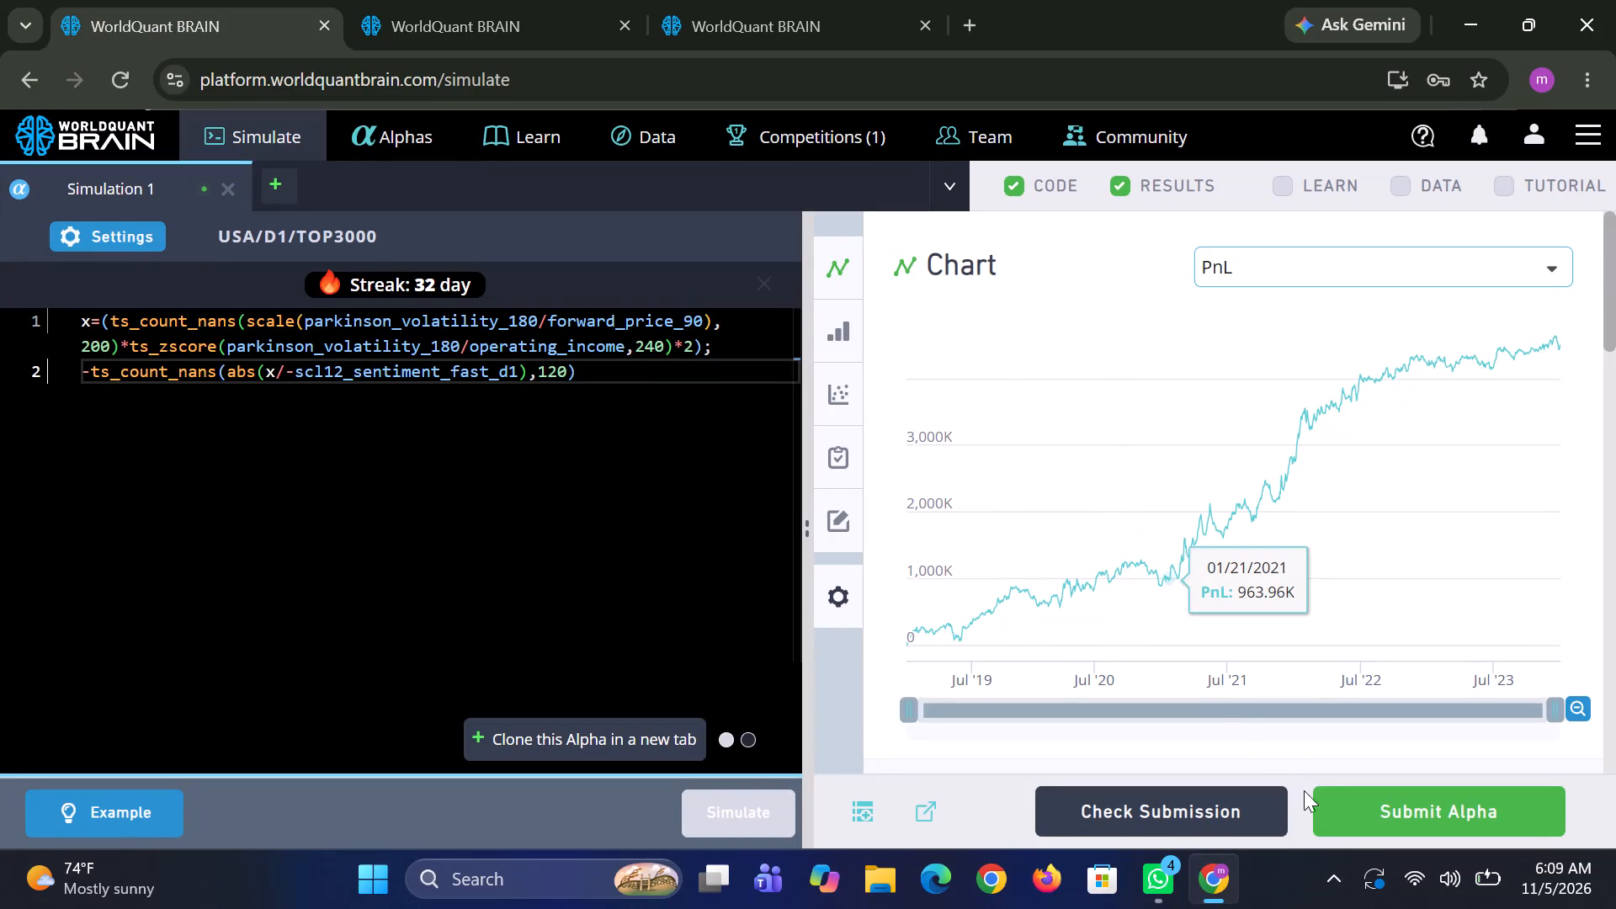
Submit the simulated alpha from each of the three browser tabs: both TOP3000 versions and the TOP1000 version.
{"action": "left_click", "coordinate": [1396, 791]}
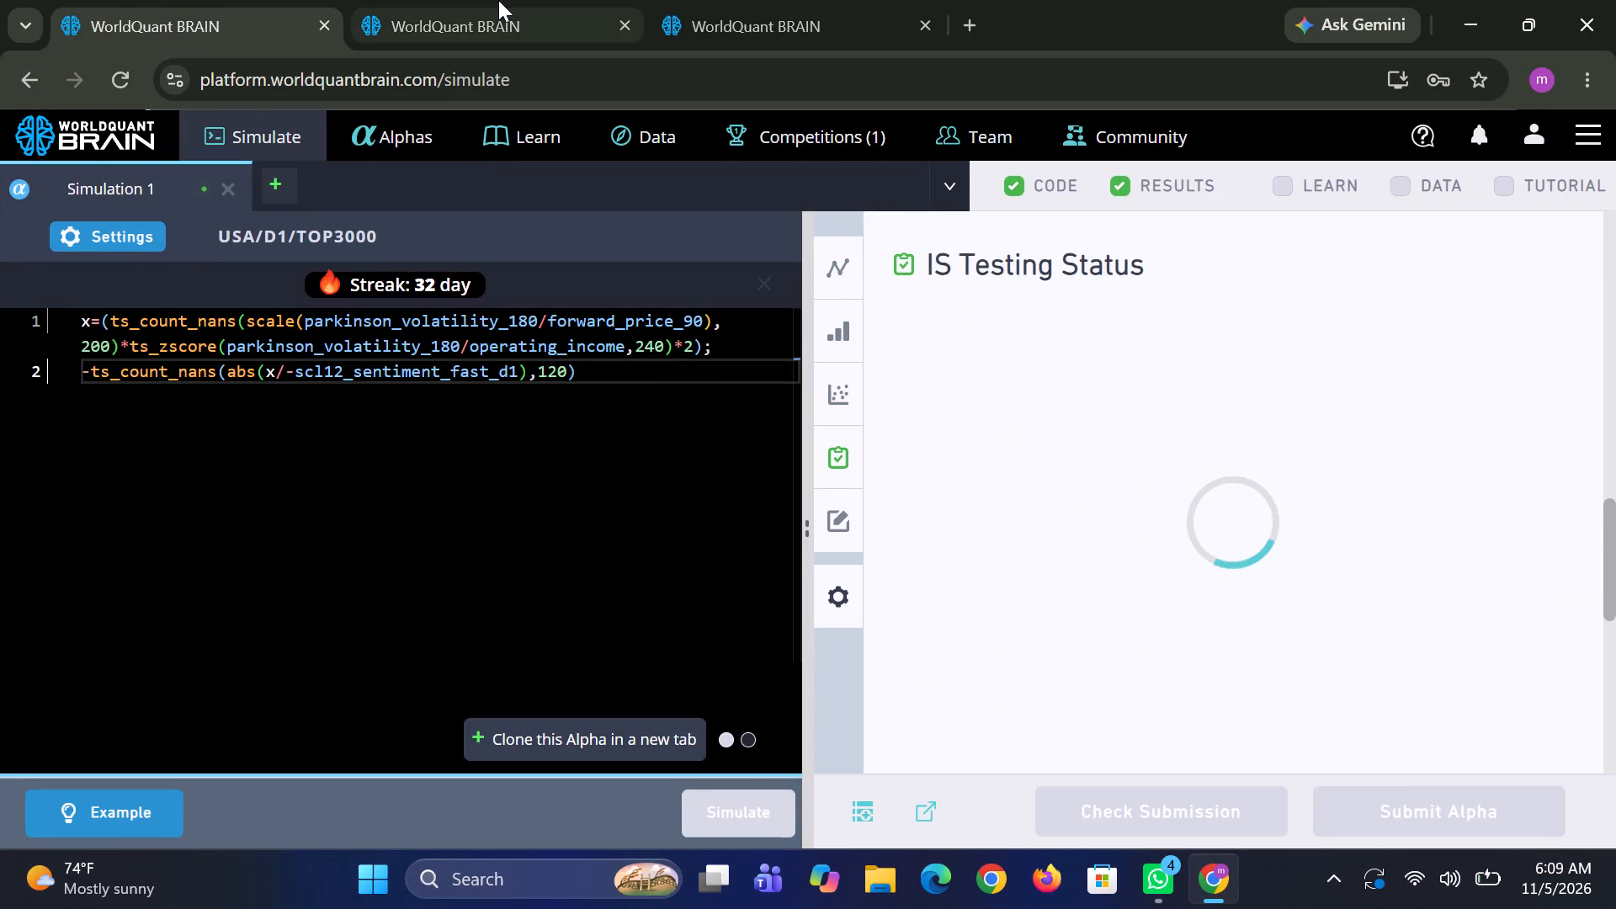
{"action": "left_click", "coordinate": [524, 20]}
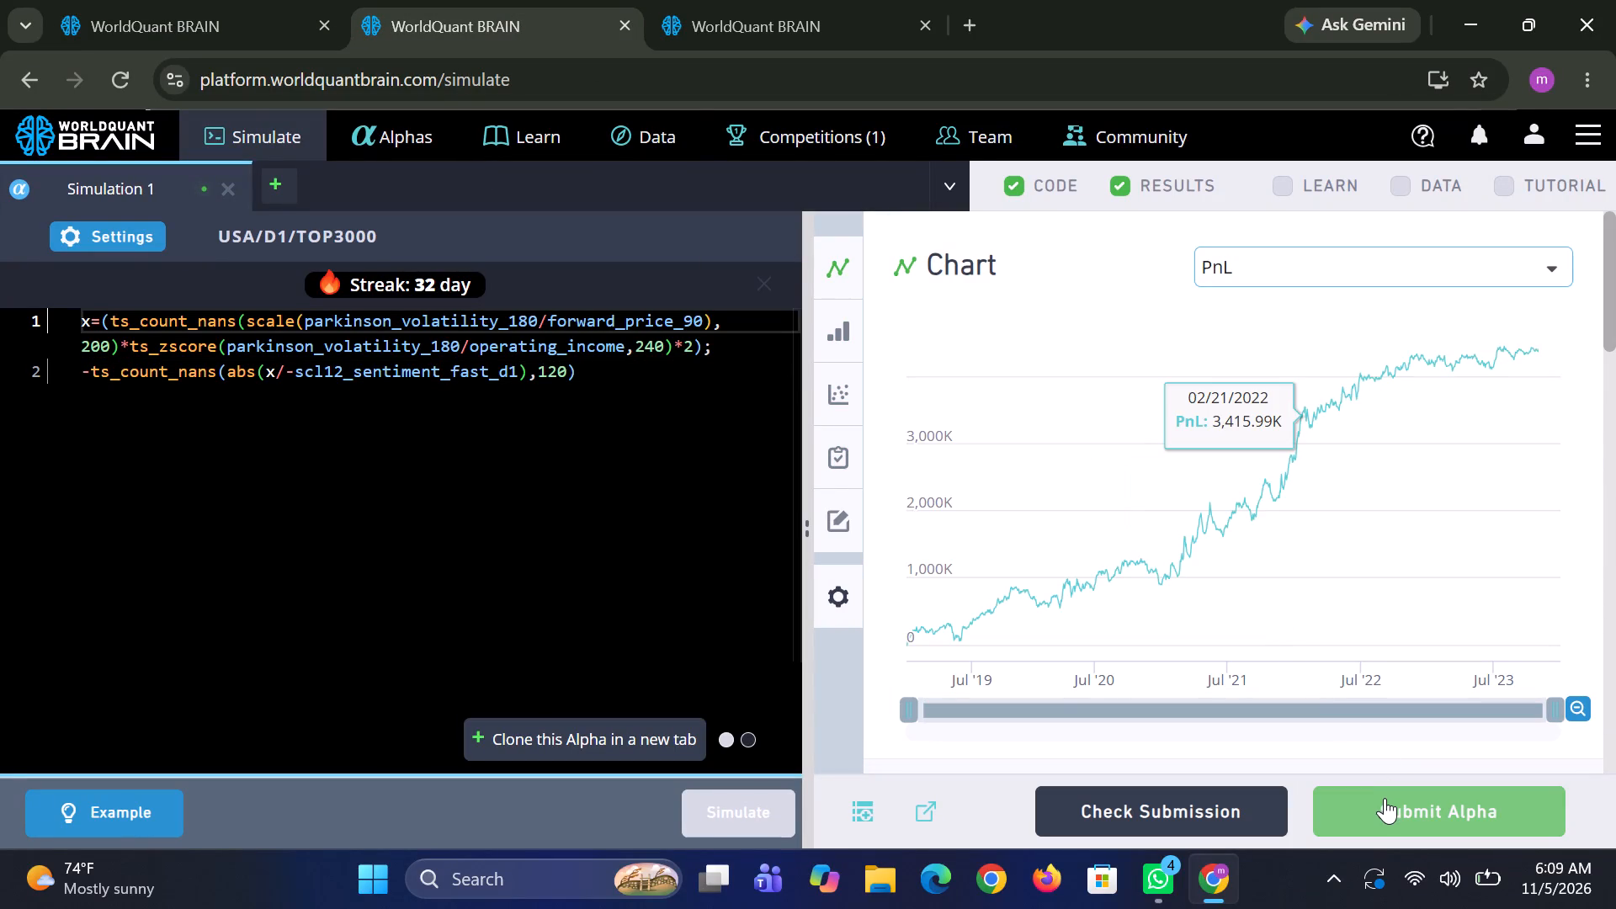
{"action": "left_click", "coordinate": [1385, 798]}
{"action": "left_click", "coordinate": [805, 18]}
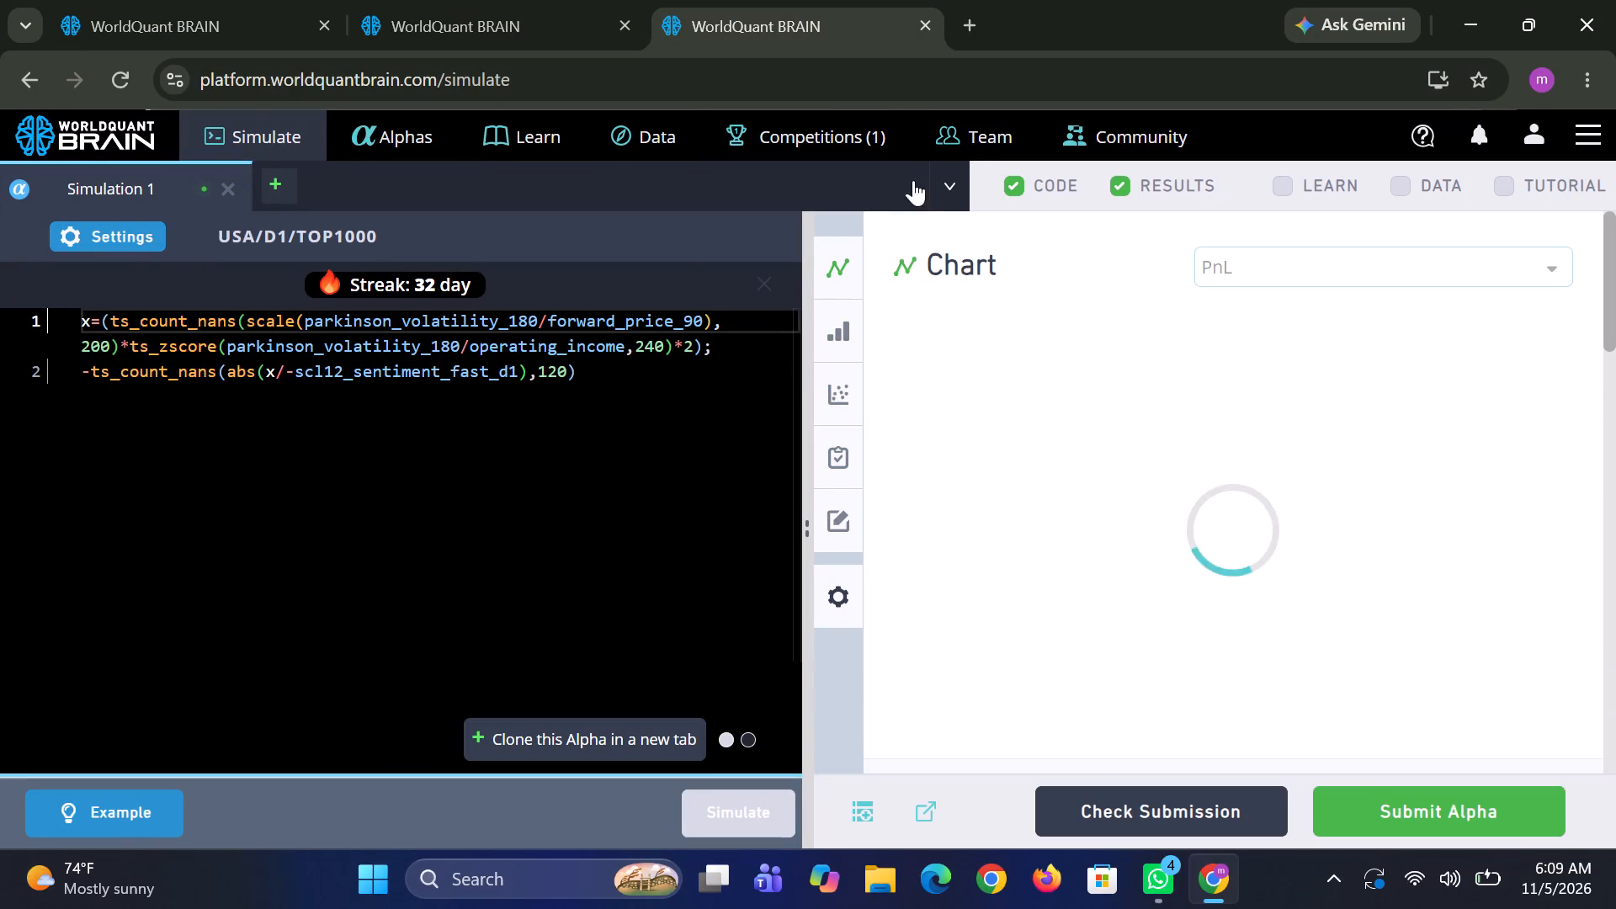
{"action": "left_click", "coordinate": [1401, 825]}
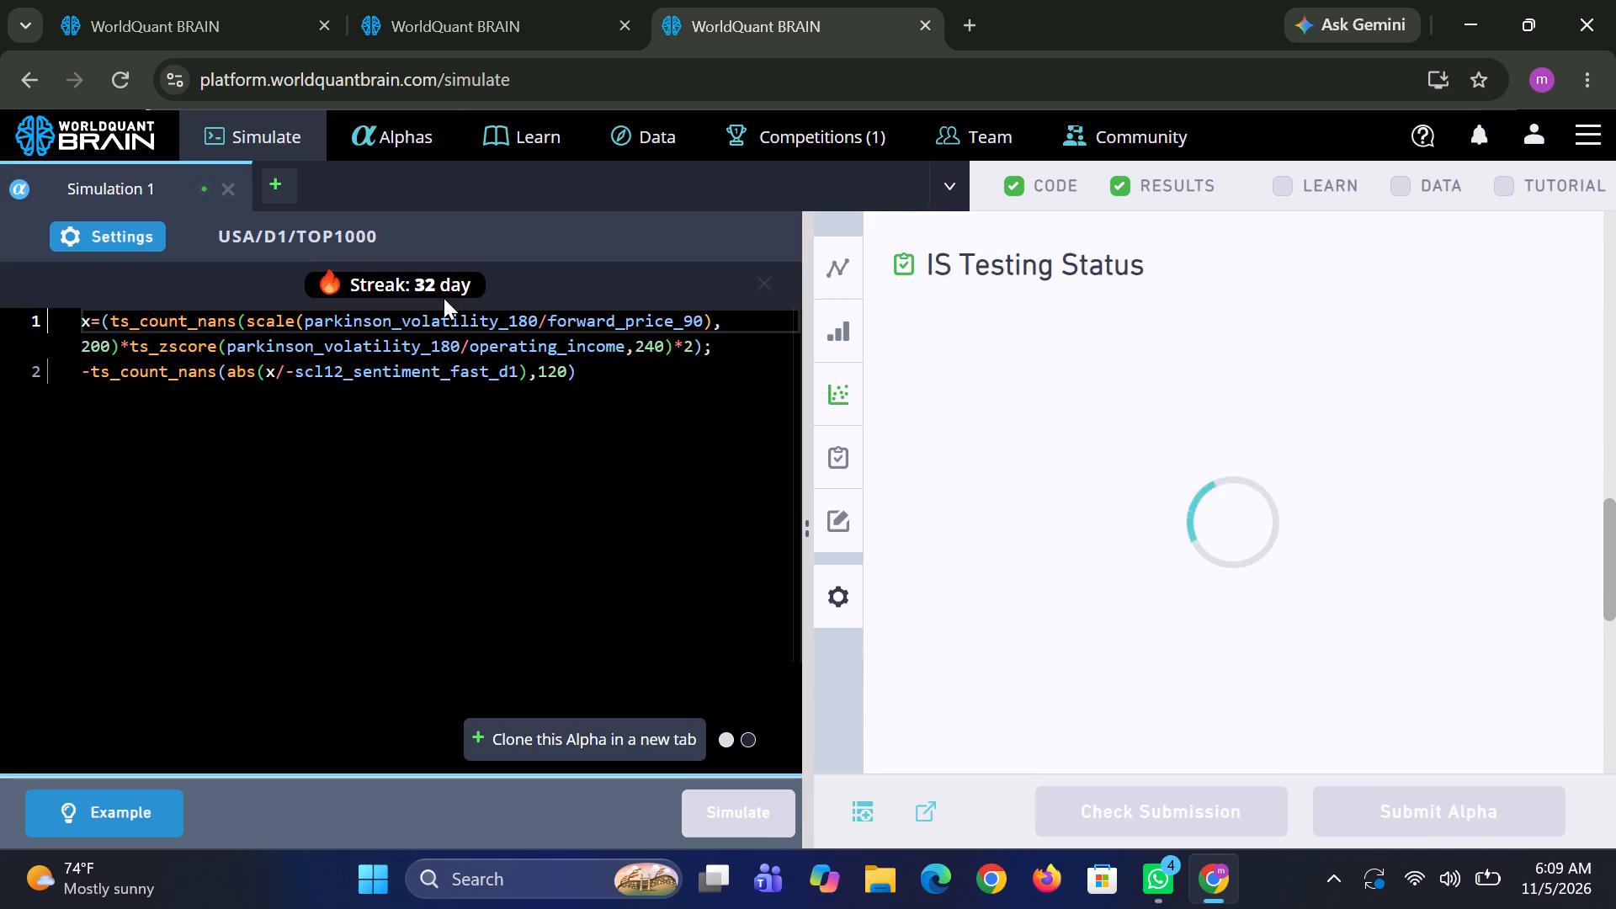
Check the submitted alphas list and the submission status of the alphas in the three Simulate tabs.
{"action": "left_click", "coordinate": [406, 139]}
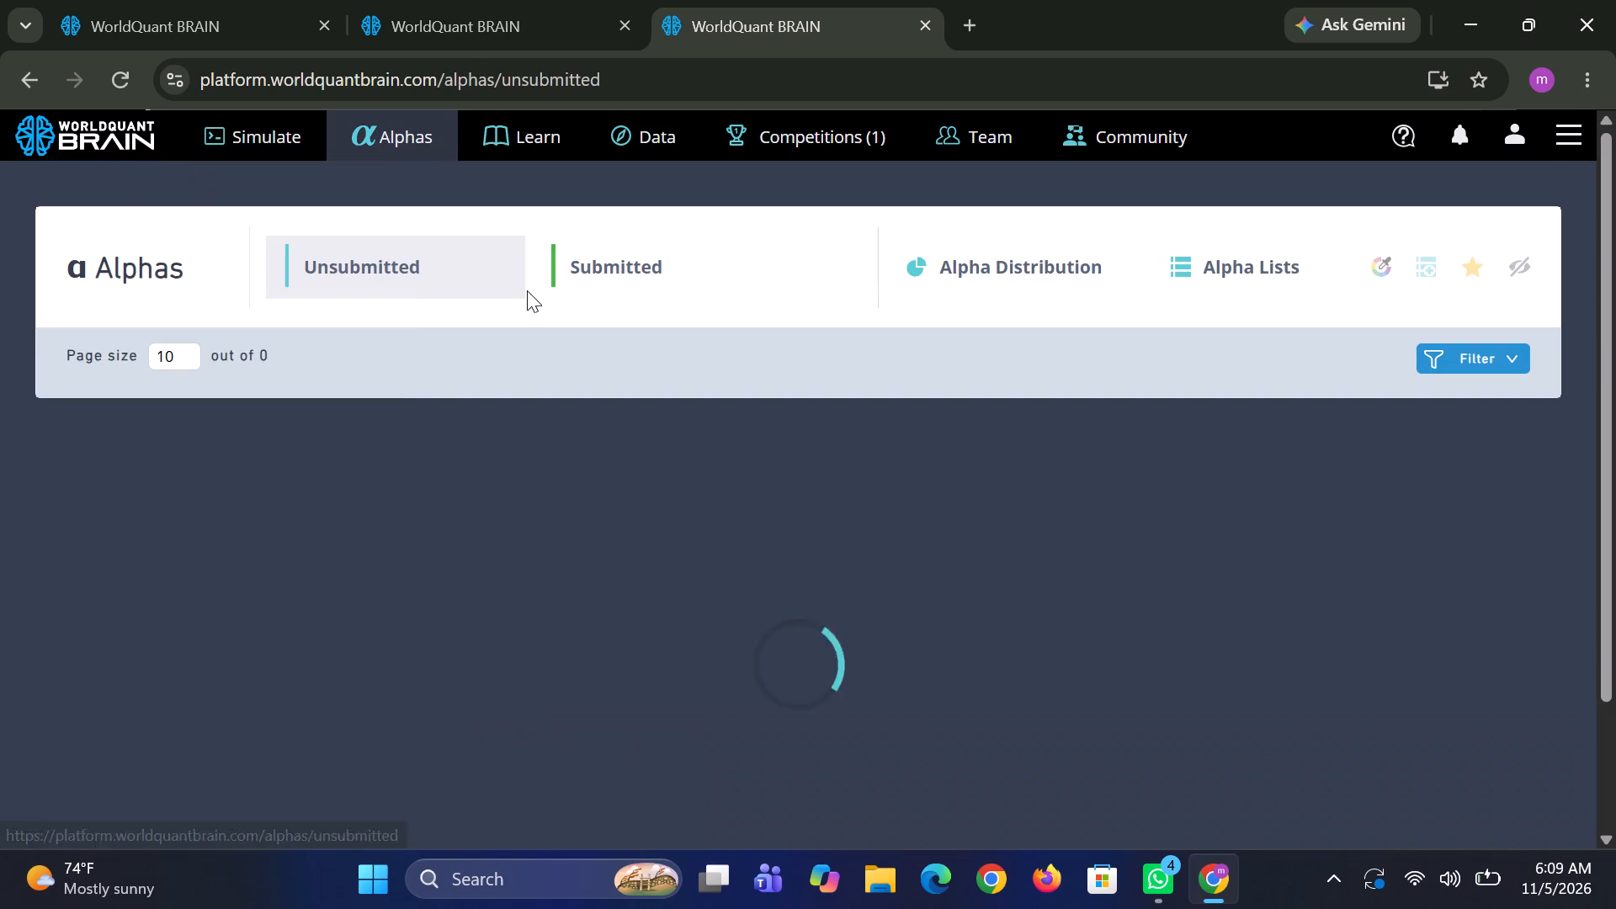
{"action": "left_click", "coordinate": [614, 273]}
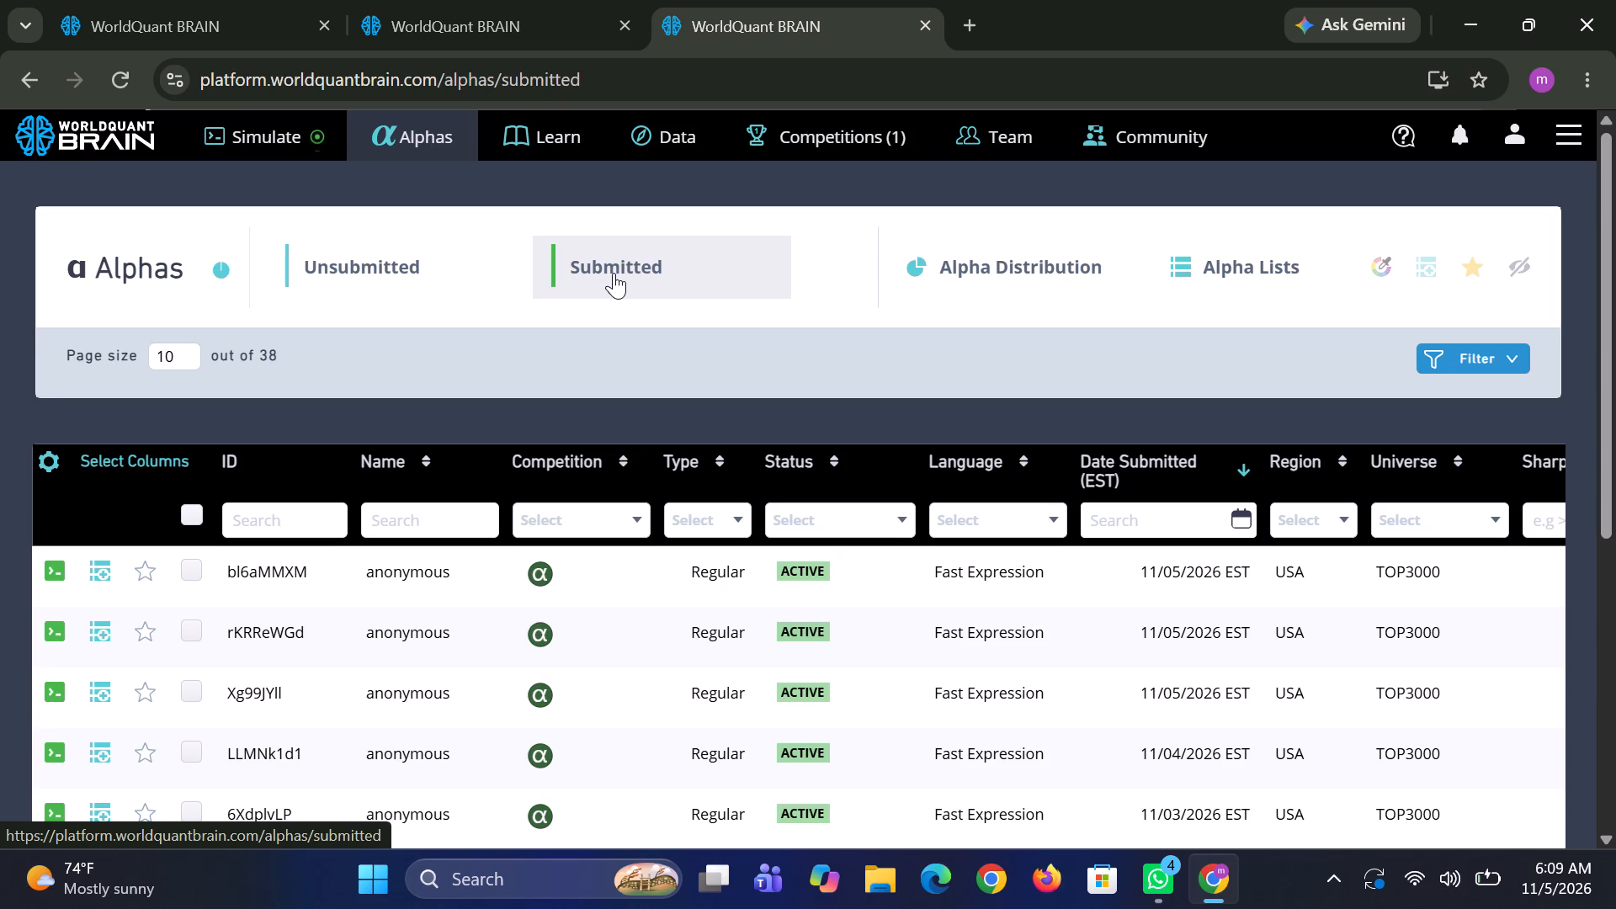
{"action": "left_click", "coordinate": [263, 128]}
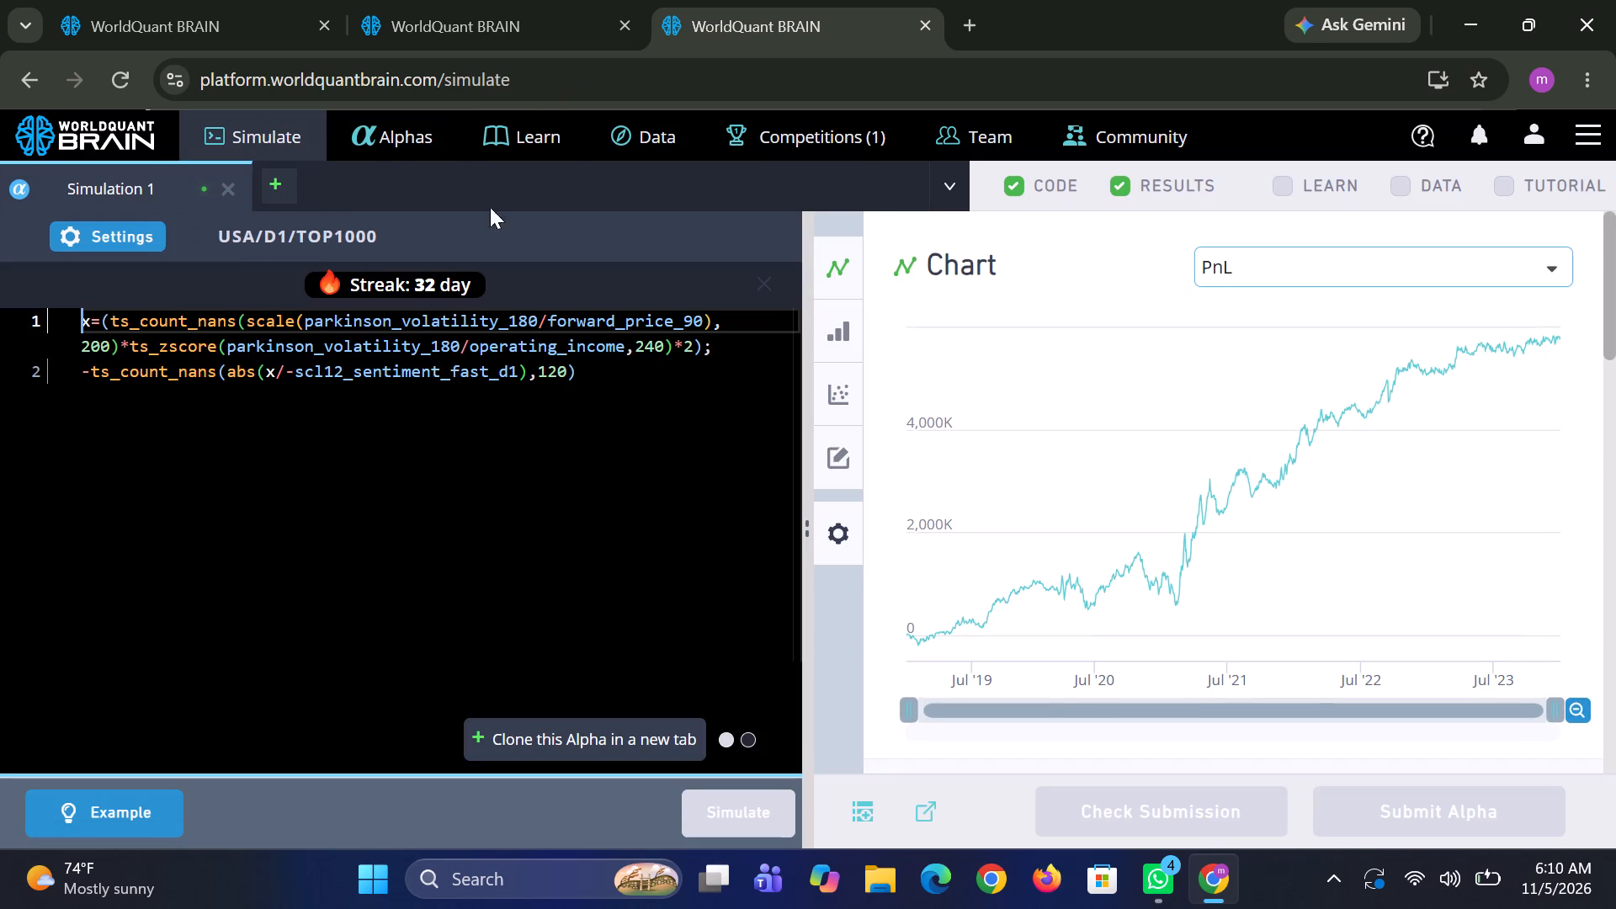
{"action": "left_click", "coordinate": [470, 5]}
{"action": "left_click", "coordinate": [262, 7]}
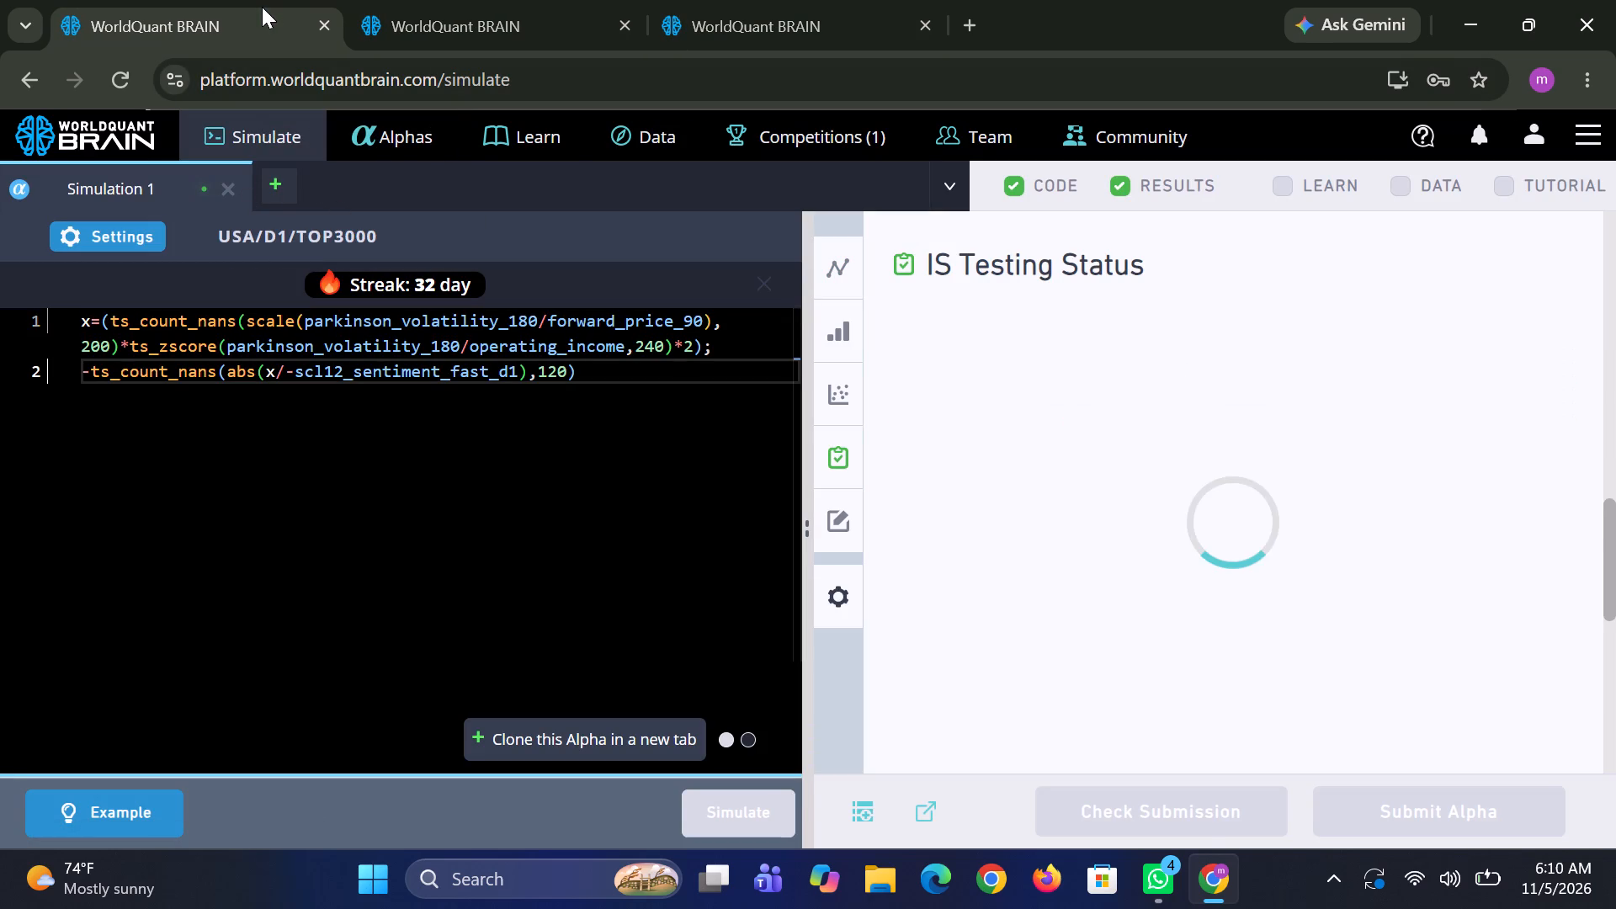
{"action": "left_click", "coordinate": [772, 8]}
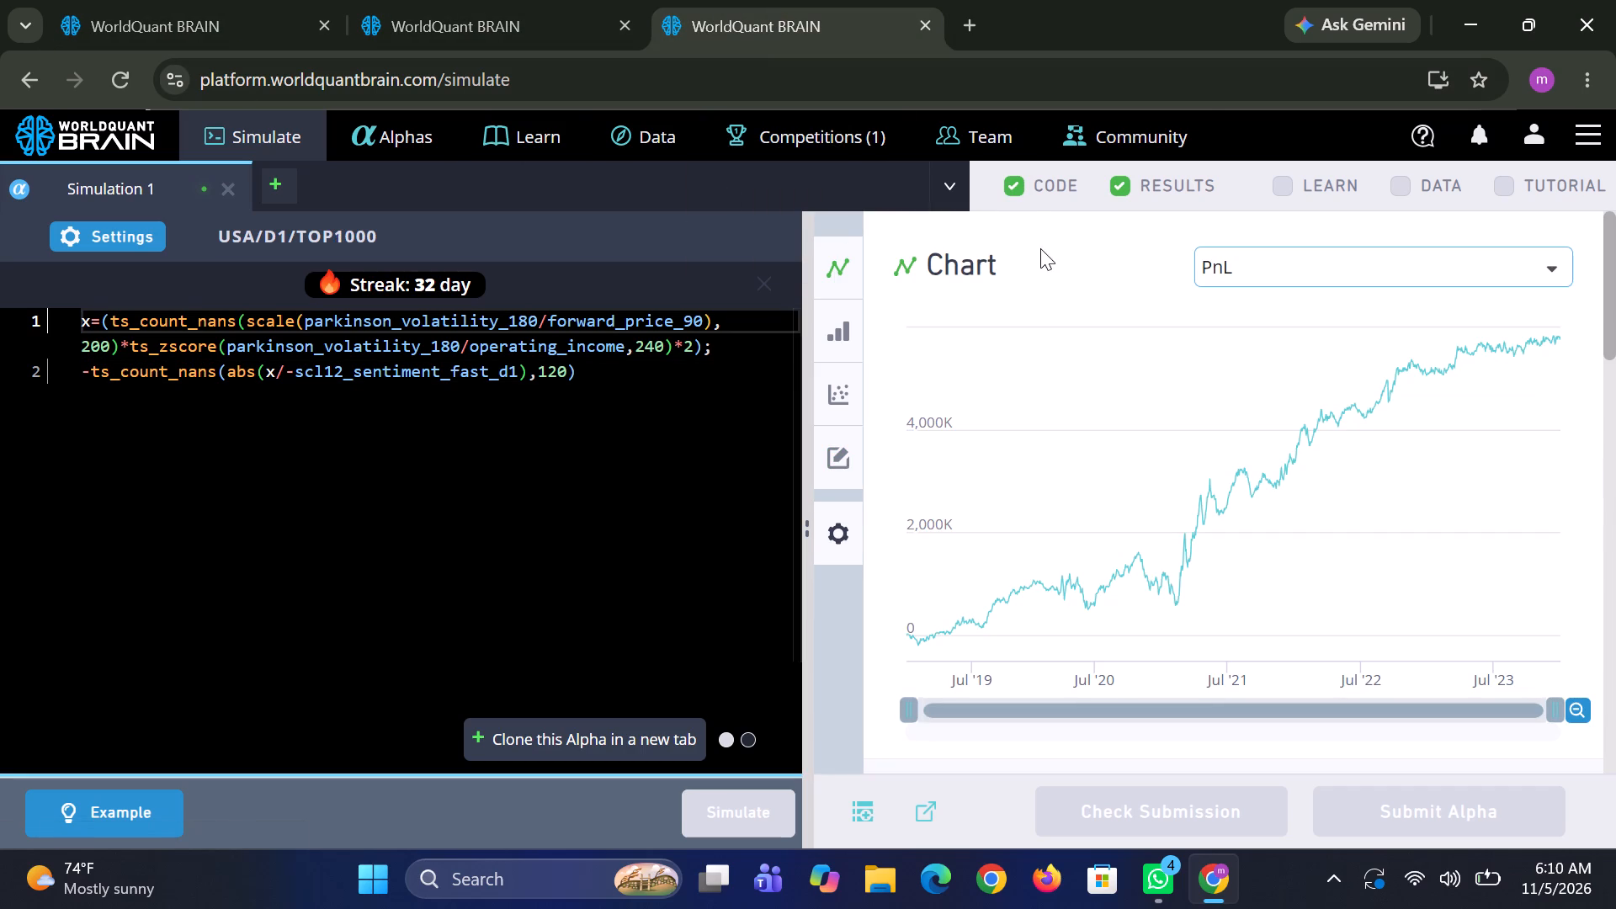
Reopen the submitted alphas list and view the details of the newest TOP1000 alpha.
{"action": "left_click", "coordinate": [402, 137]}
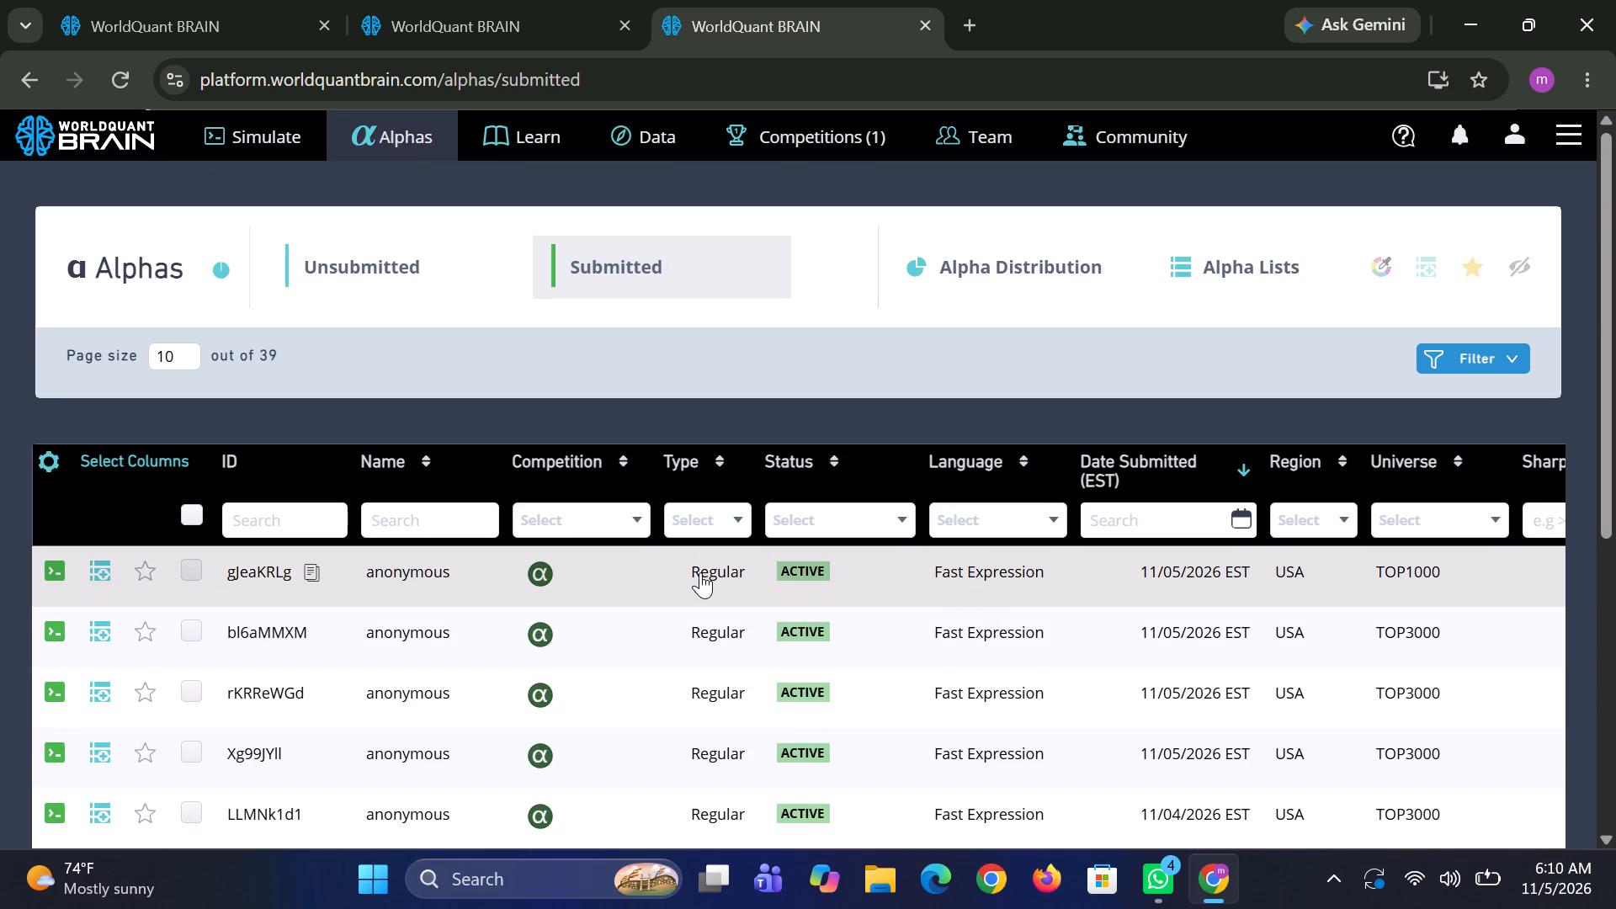
{"action": "left_click", "coordinate": [702, 572]}
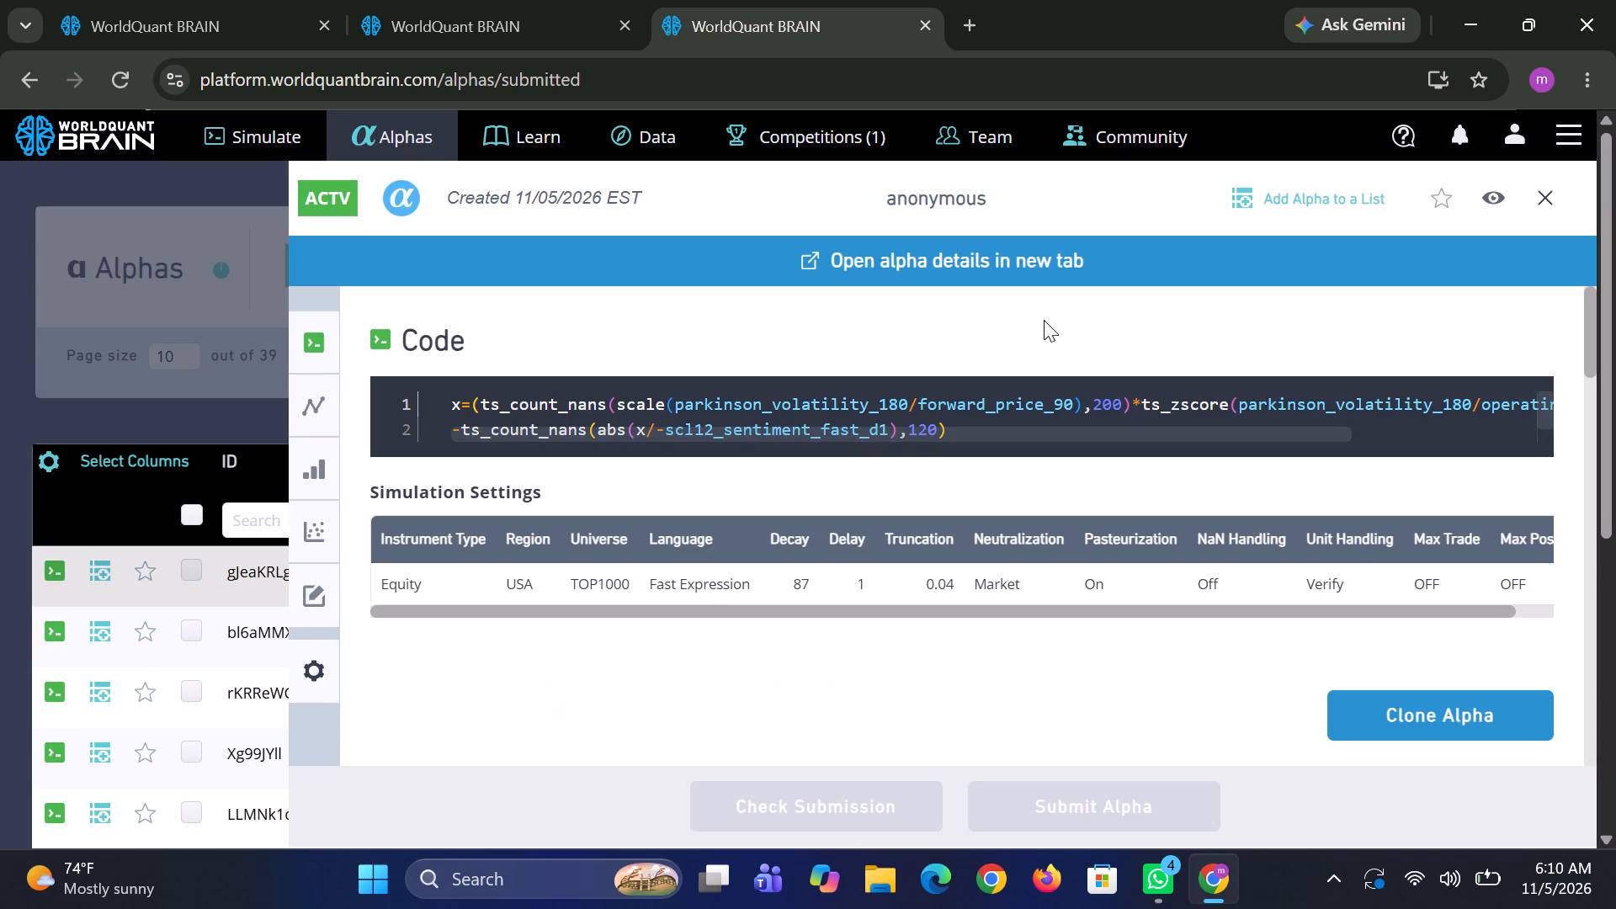
View the details and simulation settings of the second and third newest submitted TOP3000 alphas.
{"action": "left_click", "coordinate": [1544, 202]}
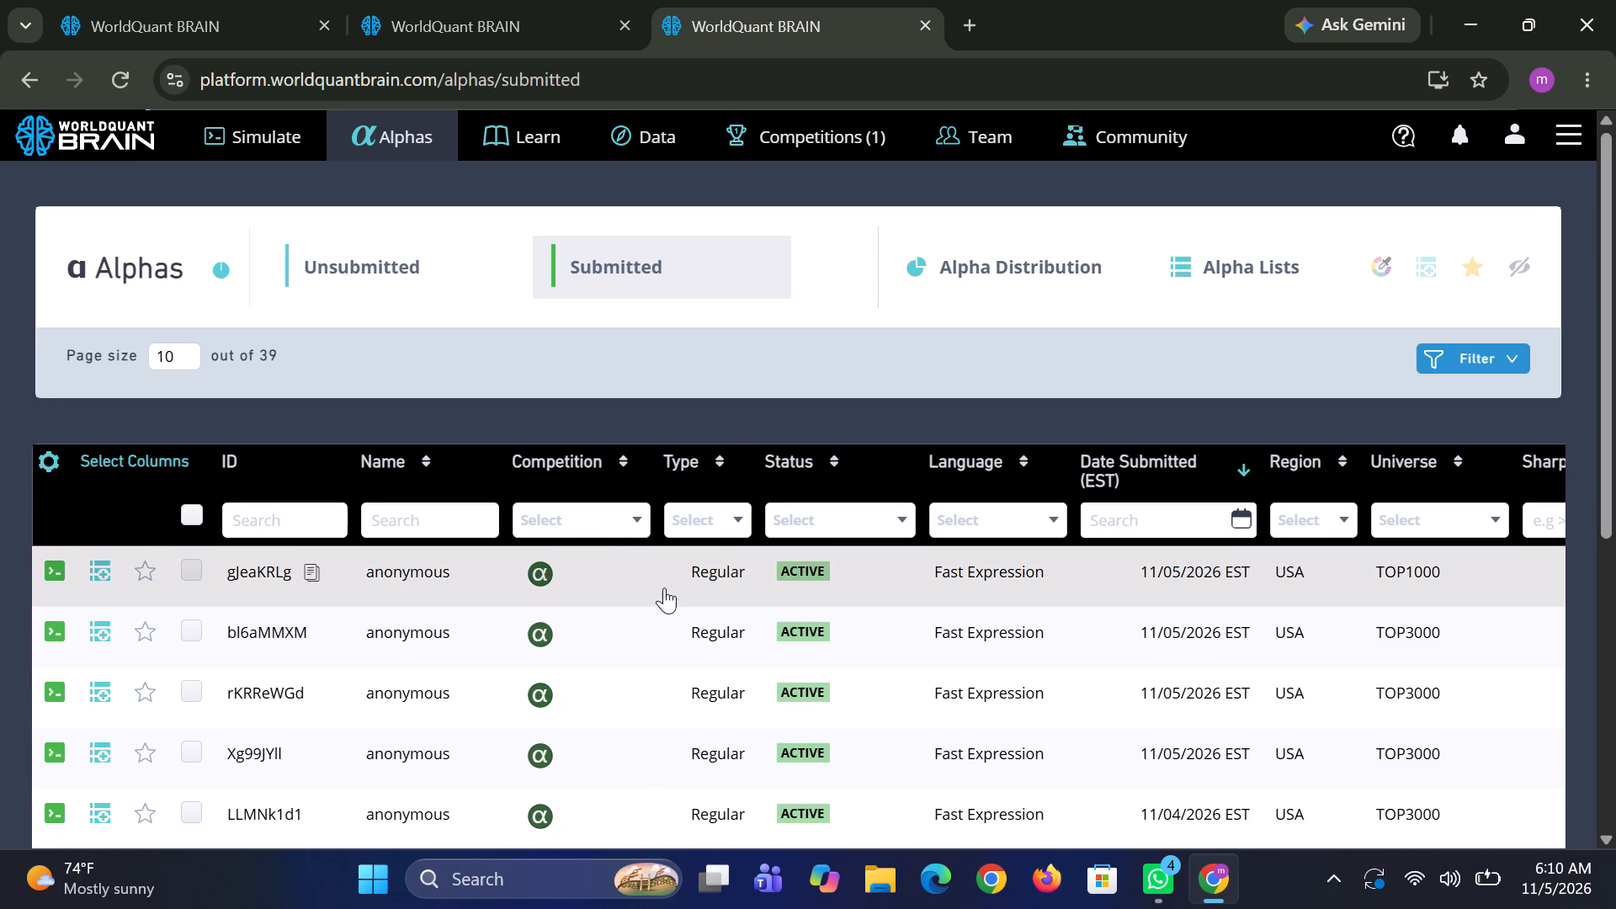
{"action": "left_click", "coordinate": [738, 634]}
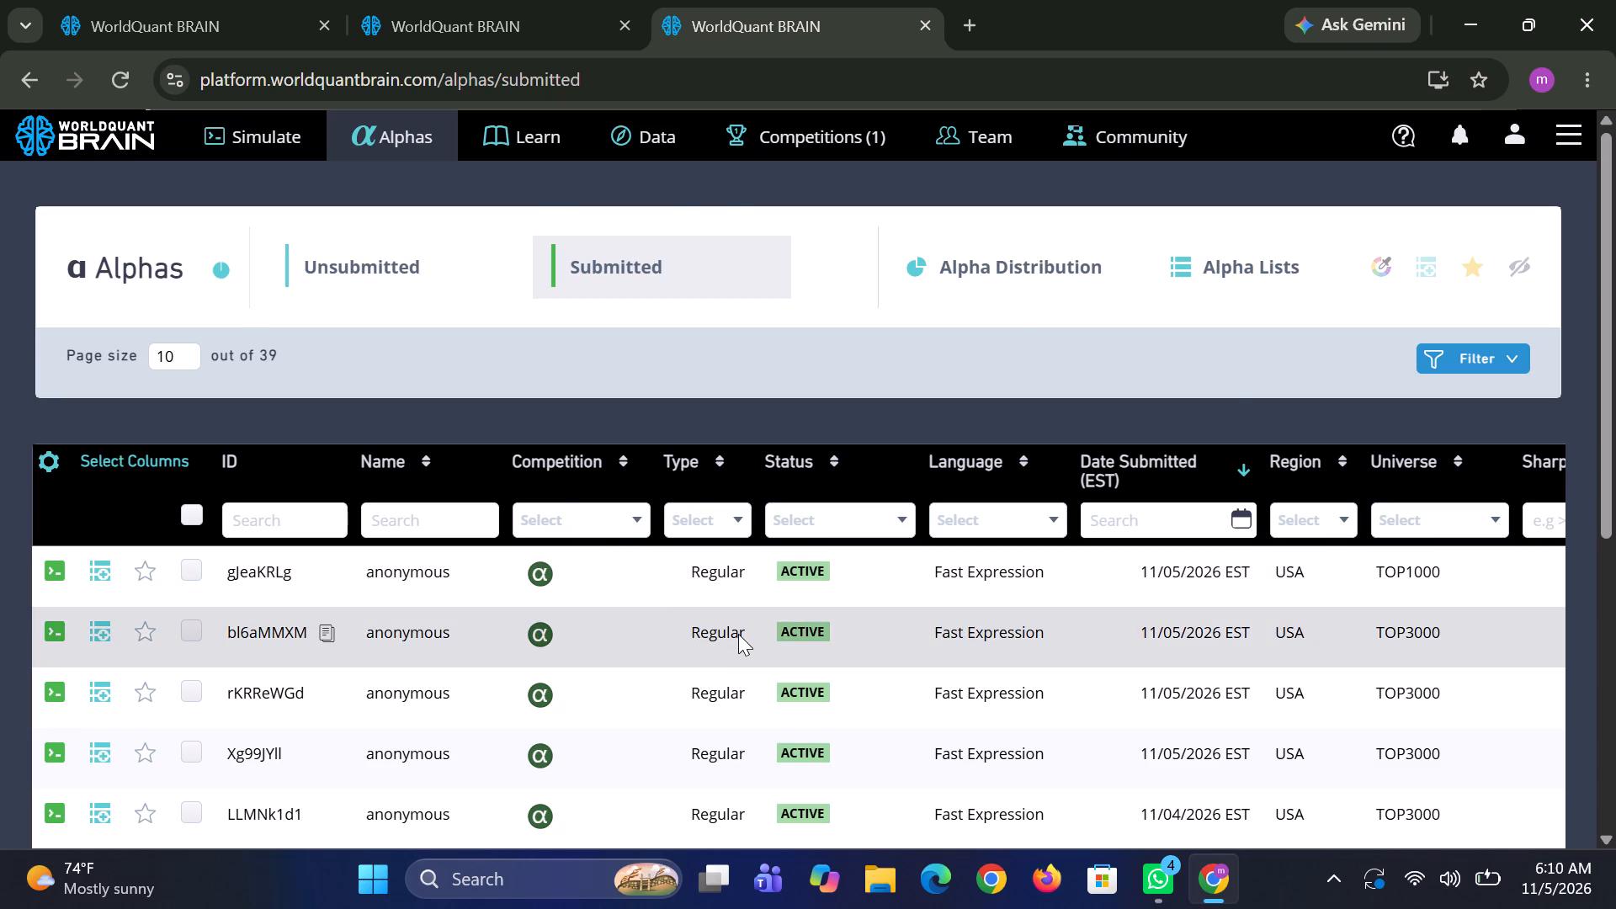
{"action": "left_click", "coordinate": [1546, 186]}
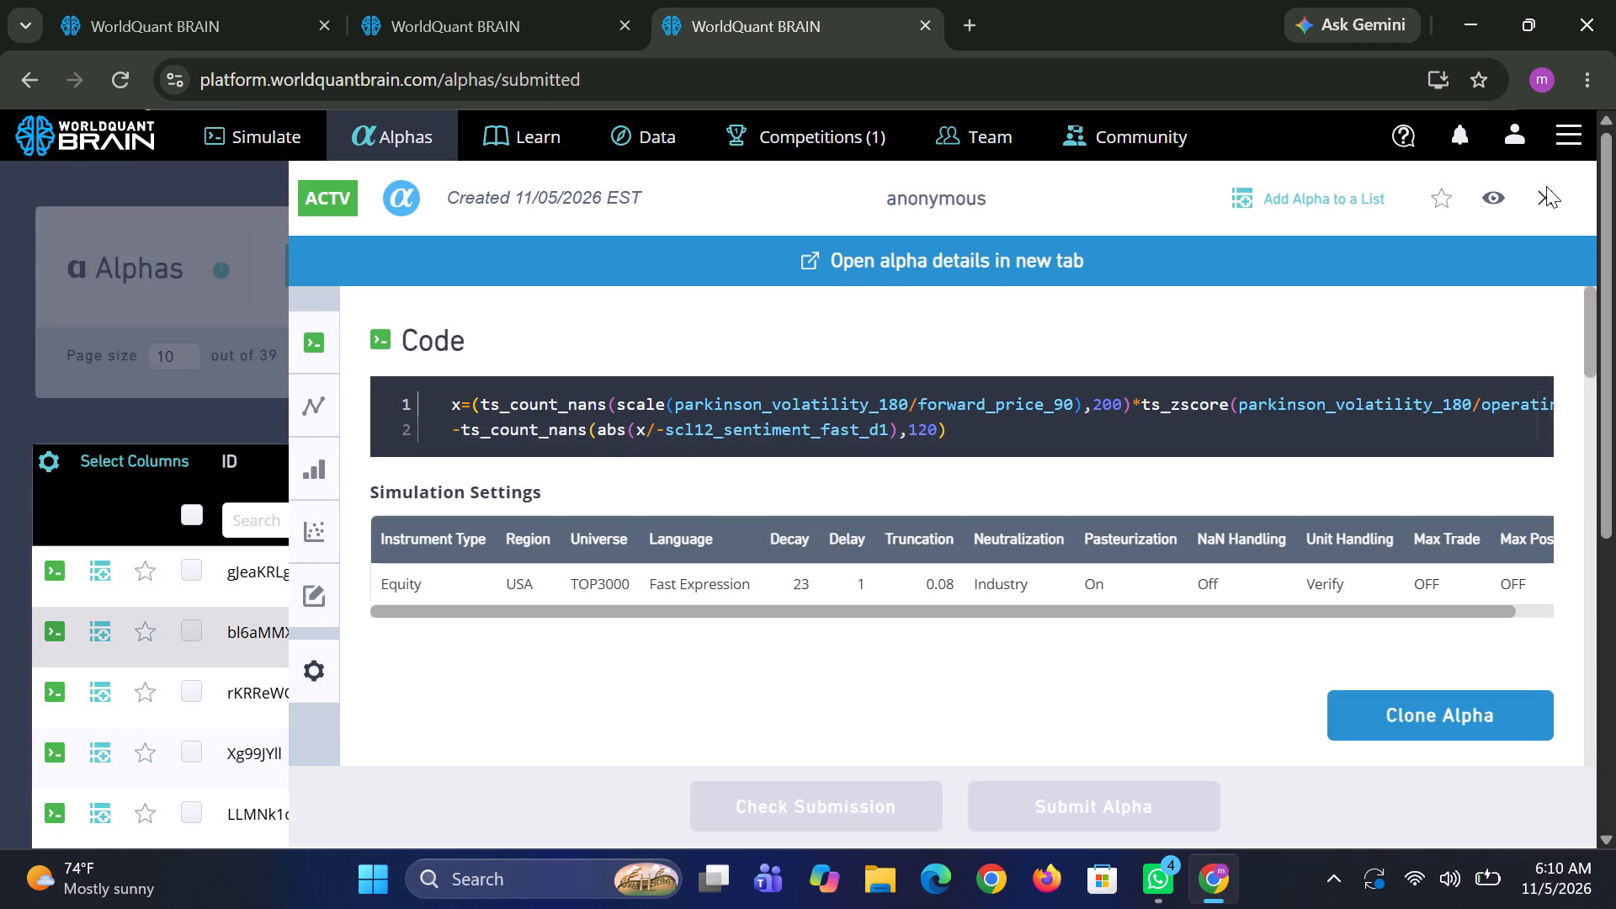
{"action": "left_click", "coordinate": [1548, 197]}
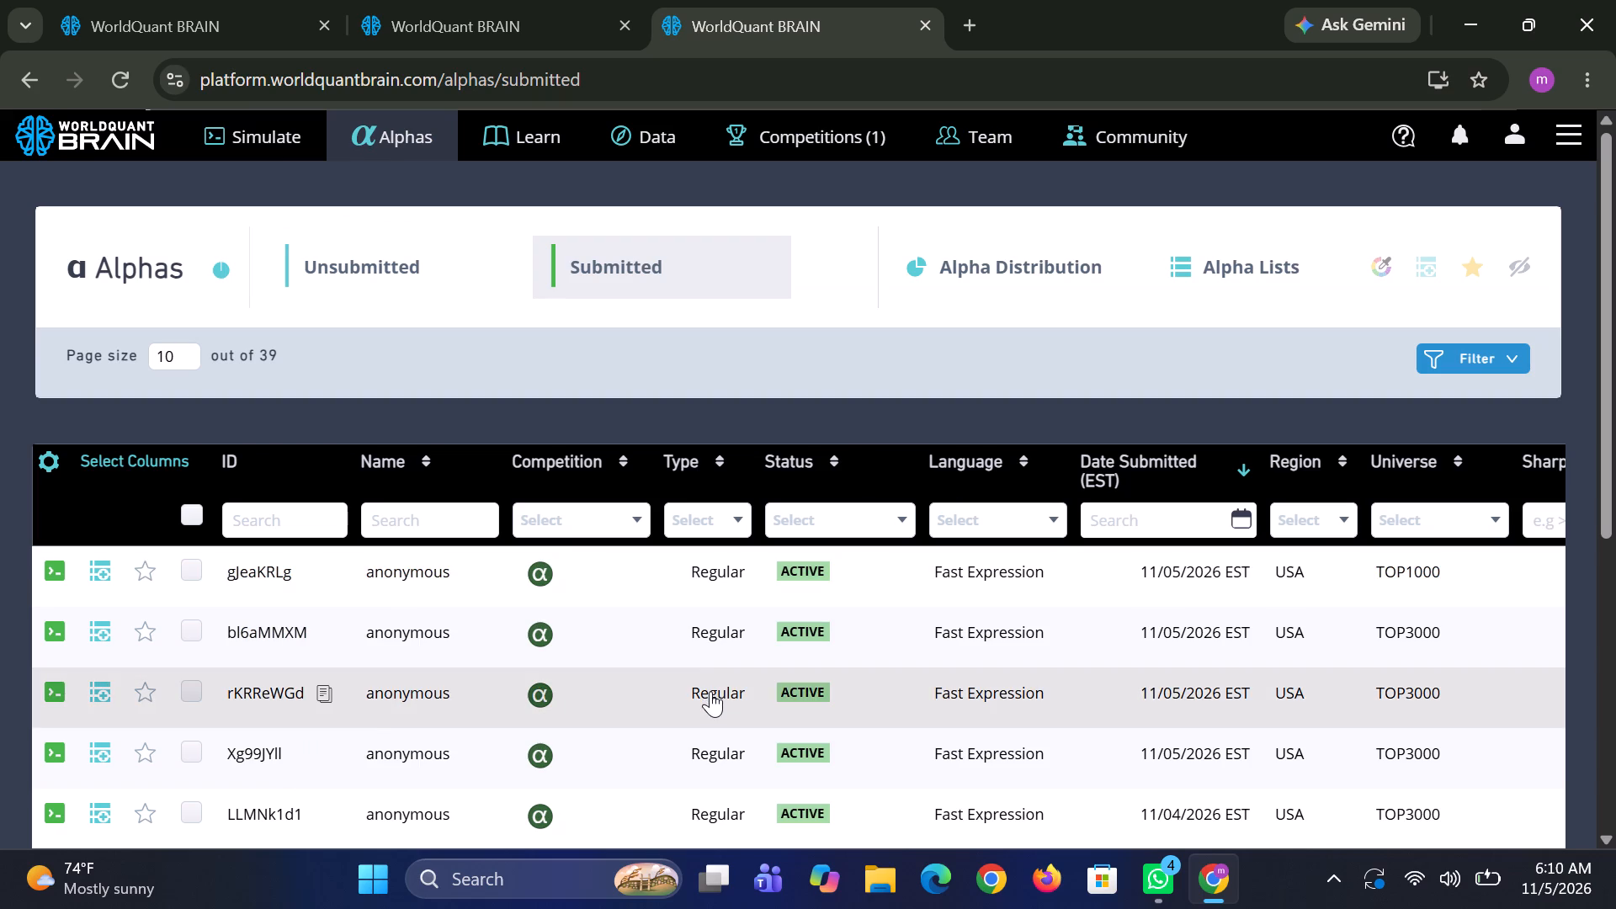
{"action": "left_click", "coordinate": [710, 692]}
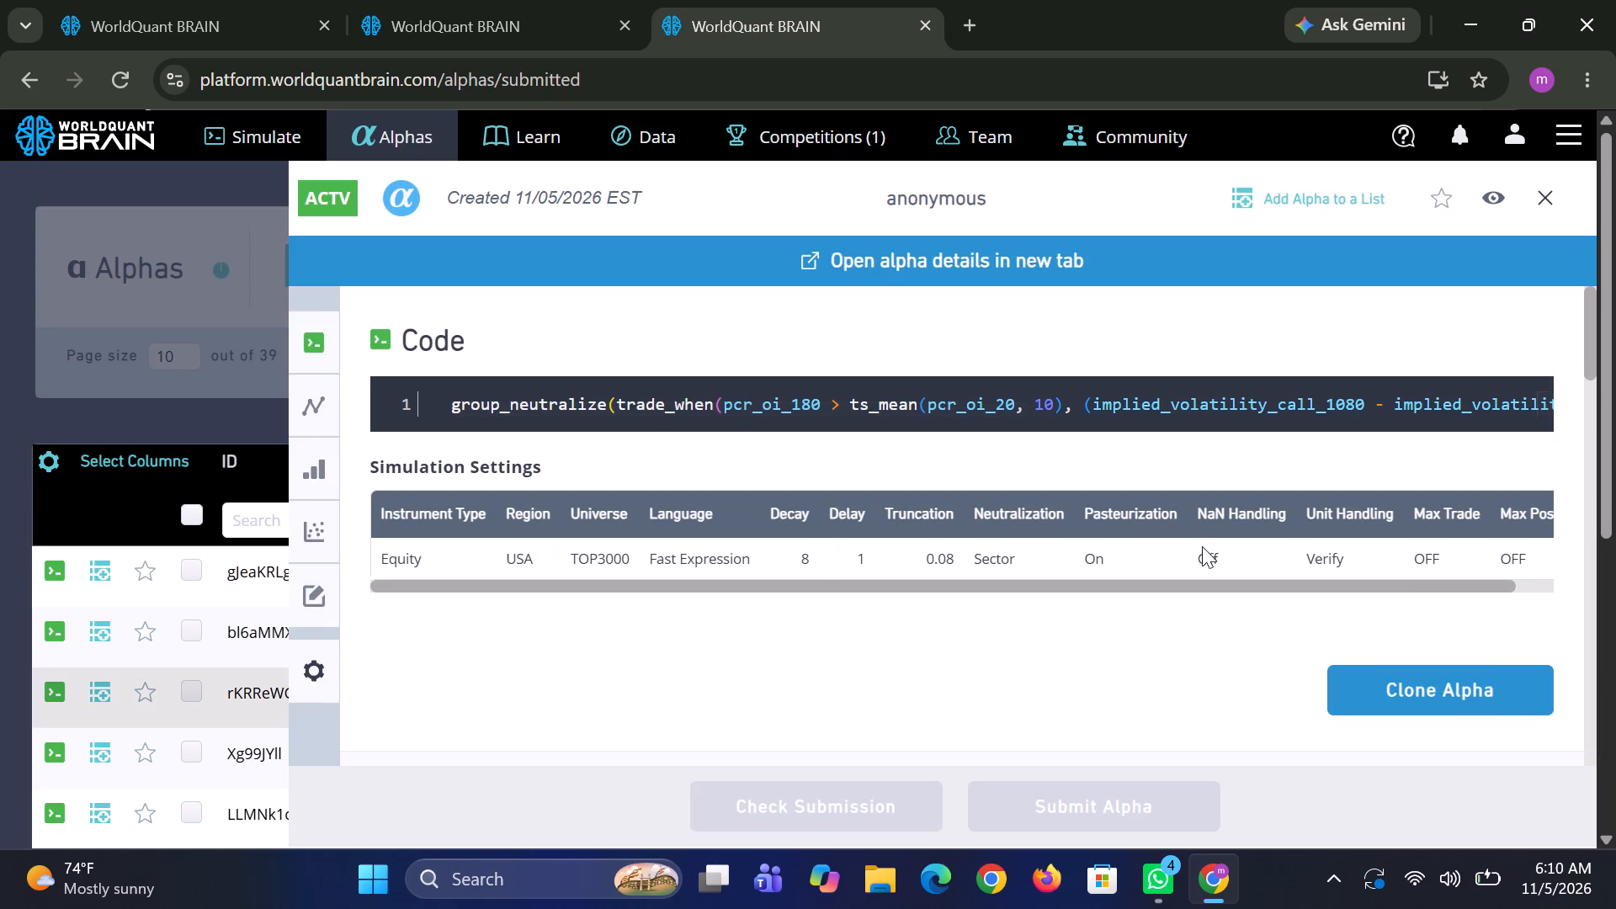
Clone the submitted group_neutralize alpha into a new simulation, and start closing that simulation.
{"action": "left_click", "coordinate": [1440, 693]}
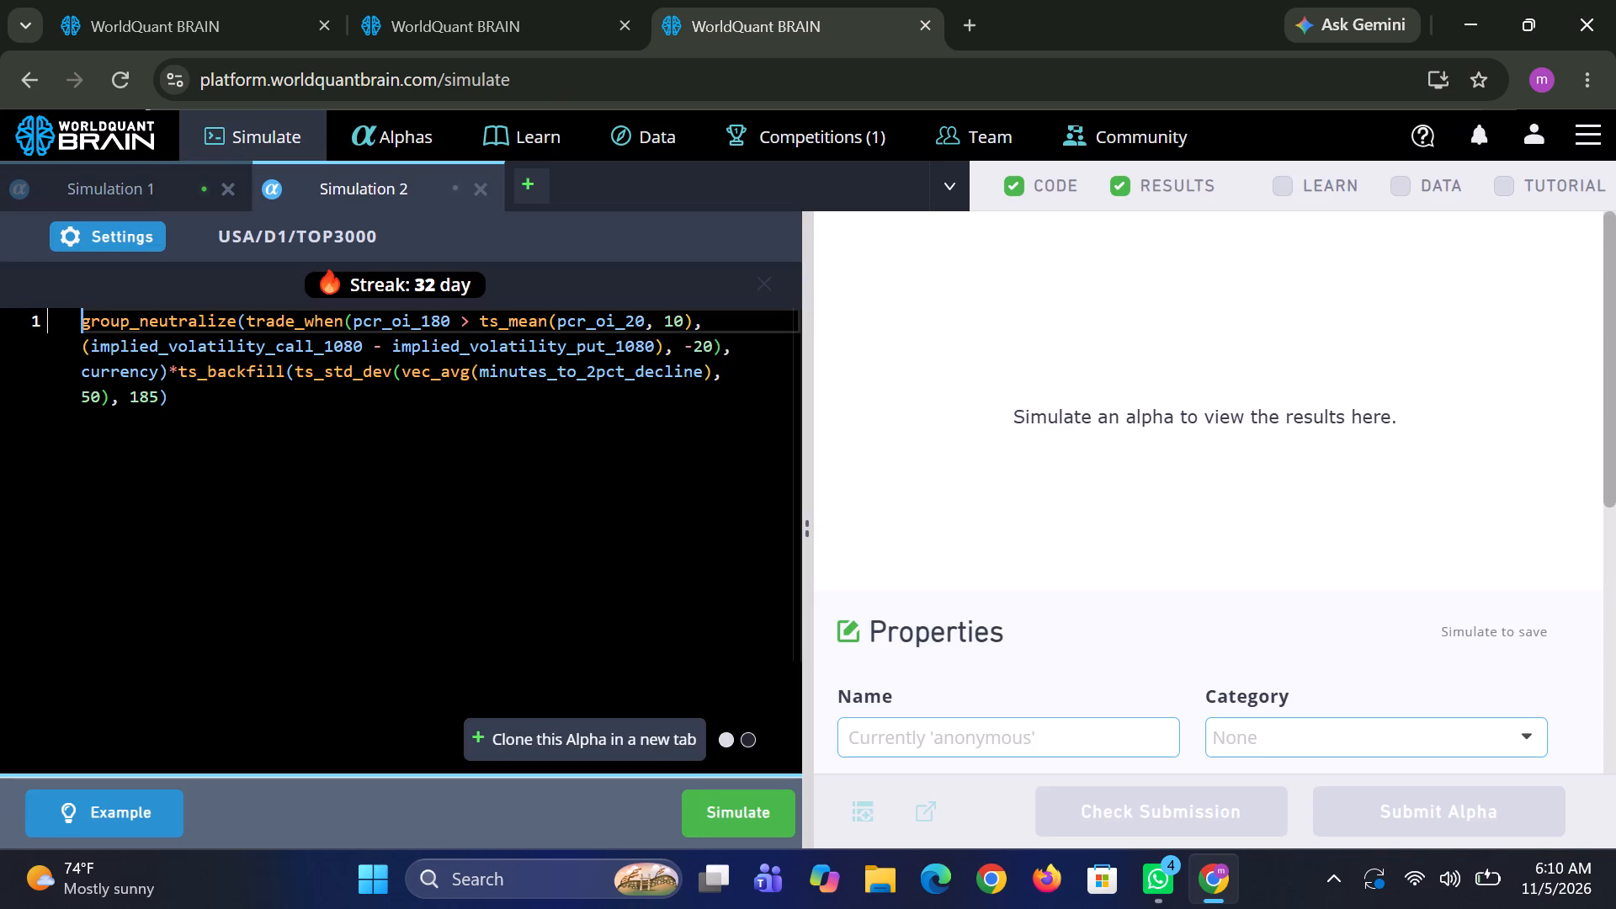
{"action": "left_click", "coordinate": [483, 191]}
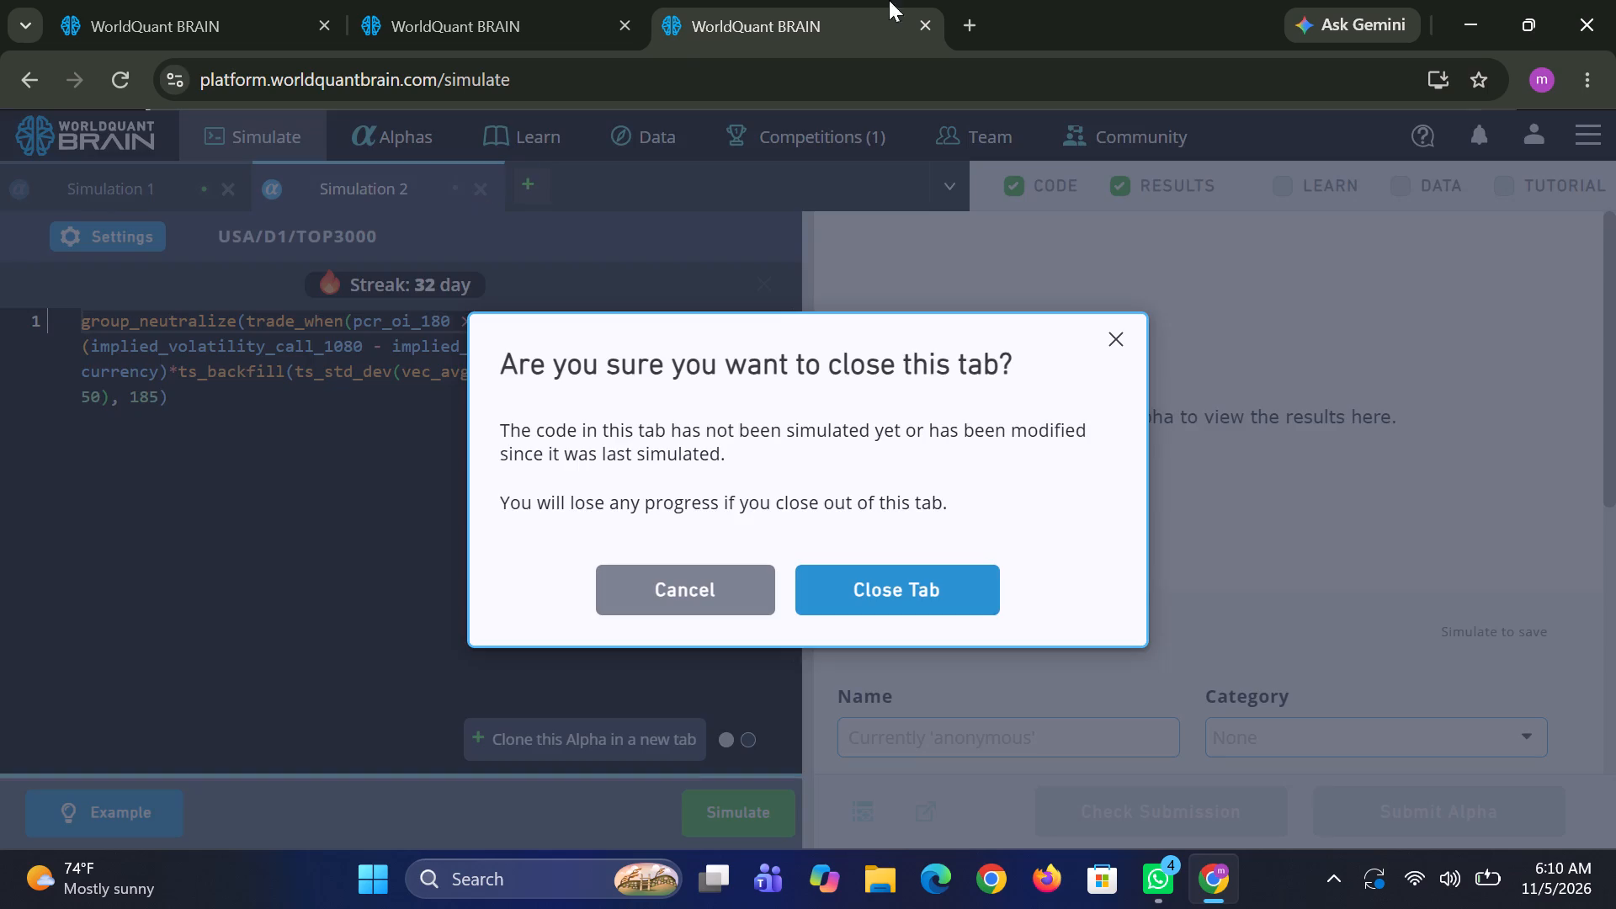
Close the third browser tab, discarding its unsaved changes, and close the second browser tab.
{"action": "left_click", "coordinate": [922, 25]}
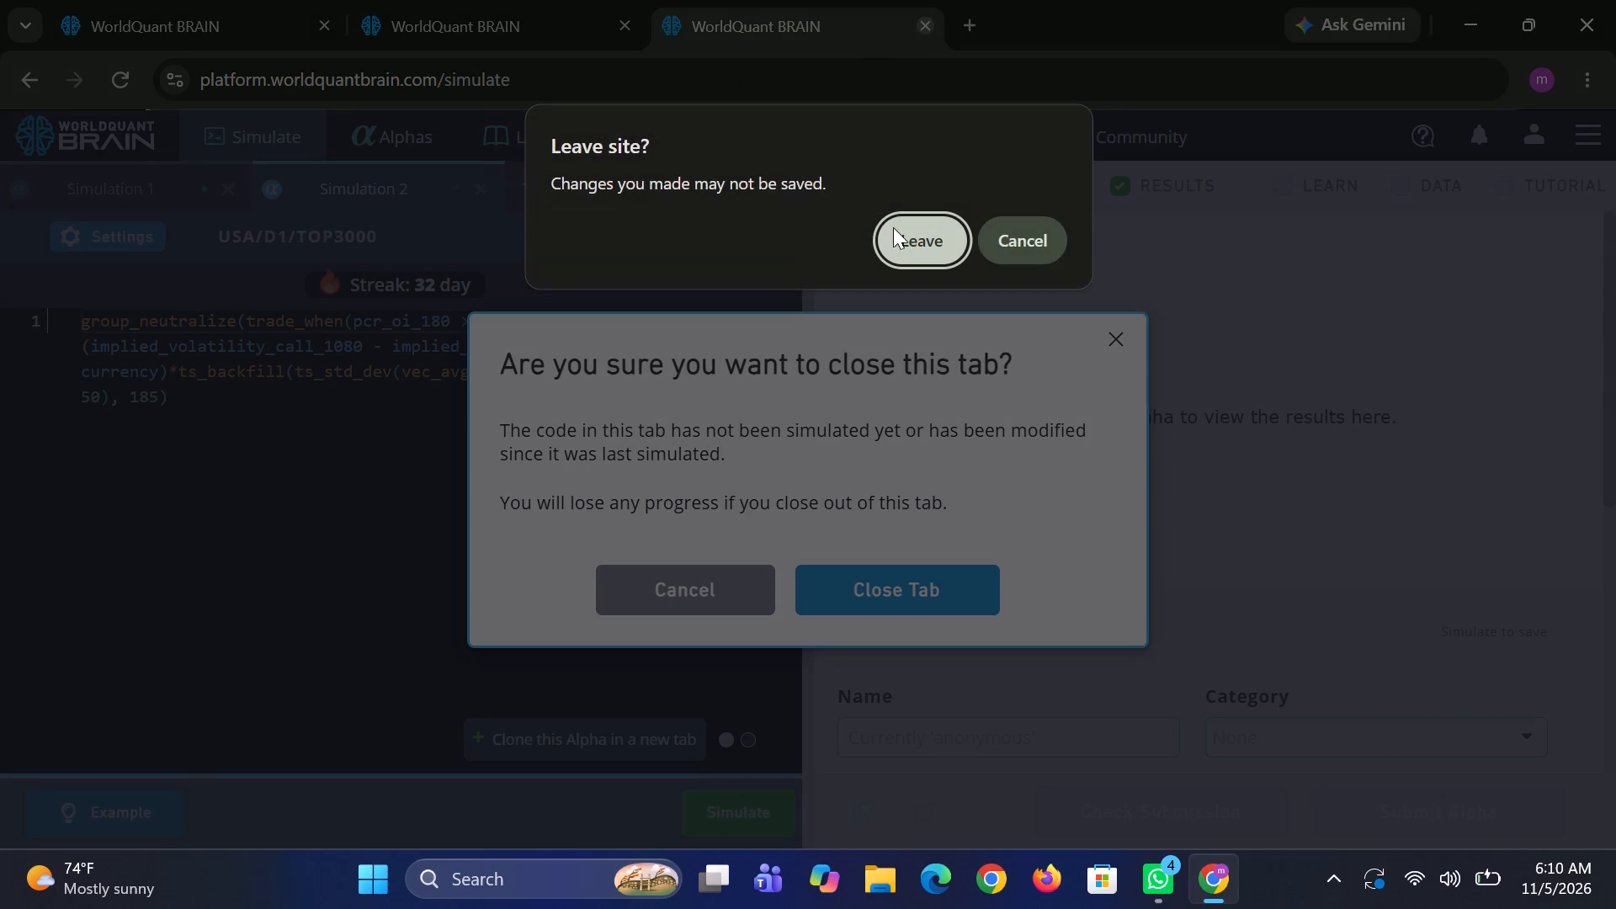
{"action": "left_click", "coordinate": [919, 234]}
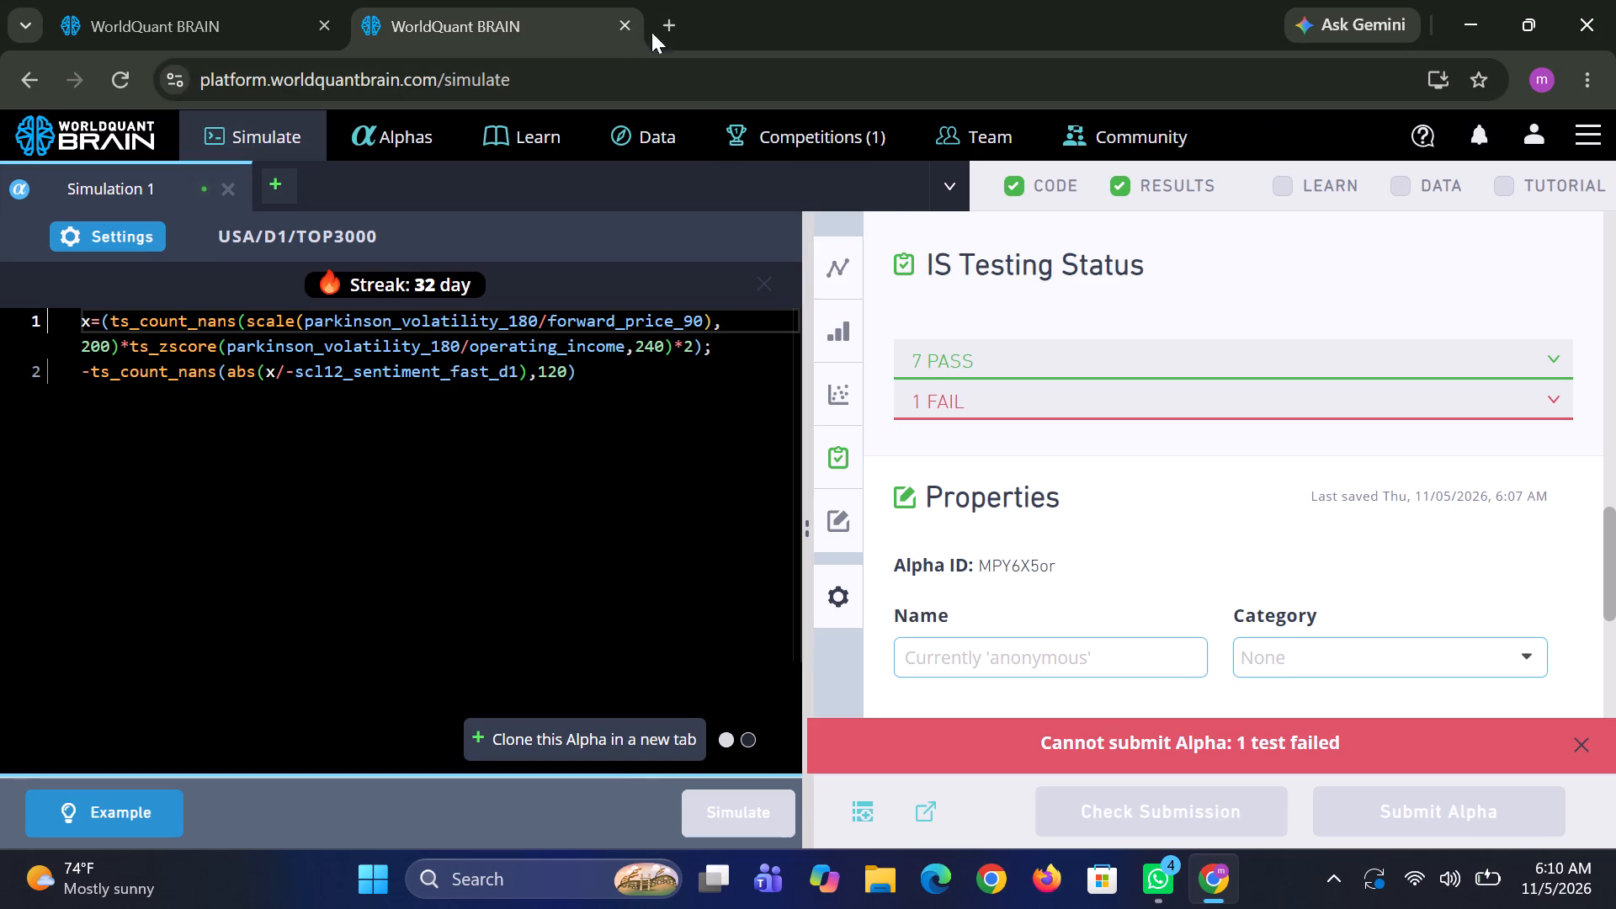
{"action": "left_click", "coordinate": [623, 33]}
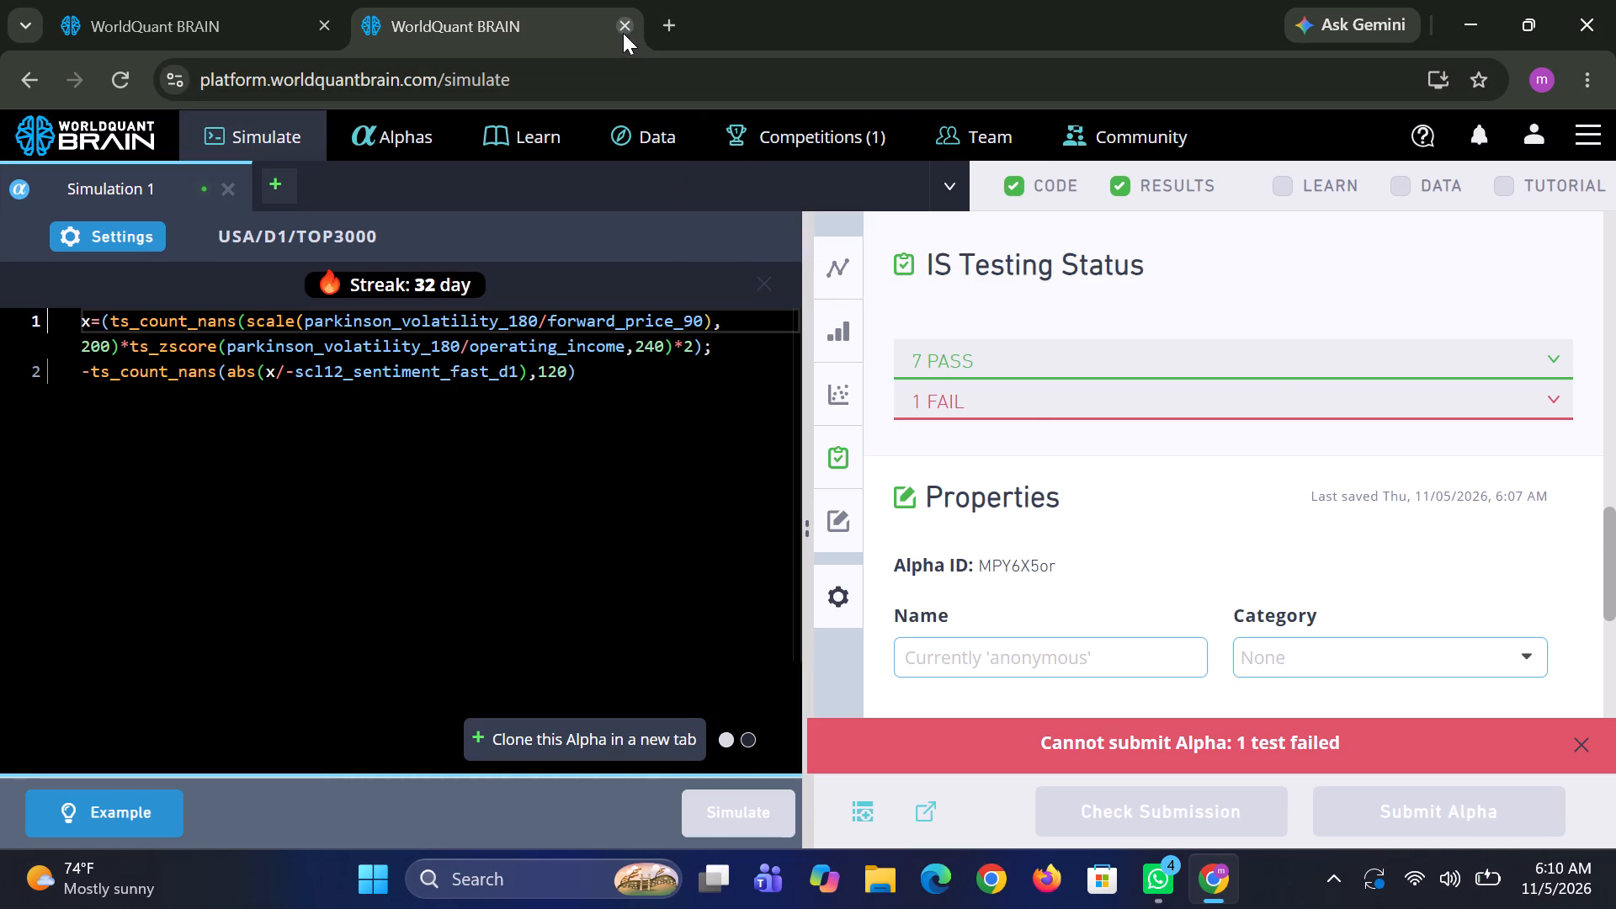